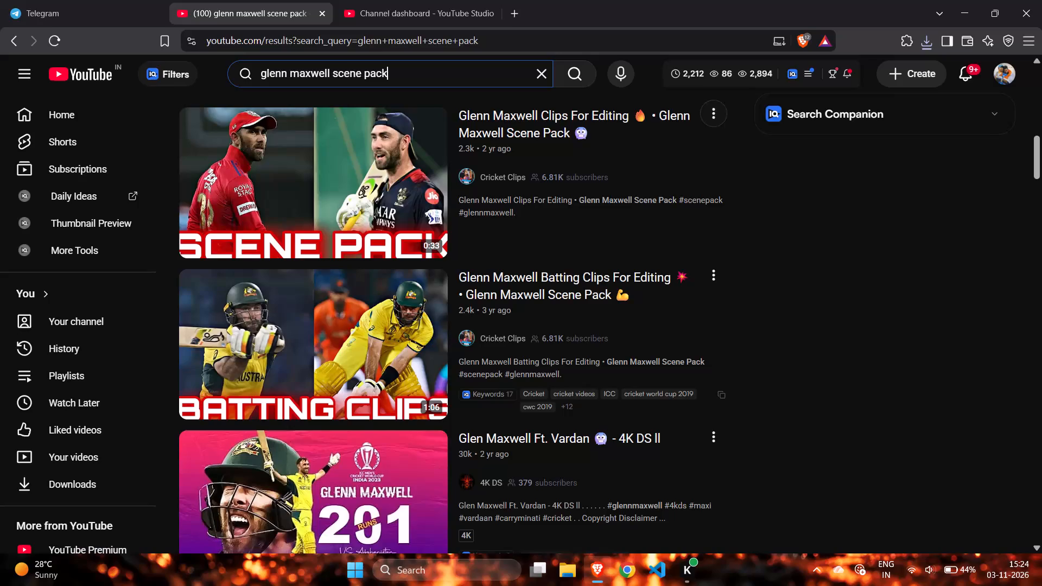
Change the YouTube search from "glenn maxwell scene pack" to "glenn maxwell clips" and run it.
{"action": "key", "text": "BackSpace"}
{"action": "key", "text": "BackSpace"}
{"action": "key", "text": "BackSpace"}
{"action": "key", "text": "BackSpace"}
{"action": "key", "text": "BackSpace"}
{"action": "key", "text": "BackSpace"}
{"action": "key", "text": "BackSpace"}
{"action": "key", "text": "BackSpace"}
{"action": "key", "text": "BackSpace"}
{"action": "key", "text": "BackSpace"}
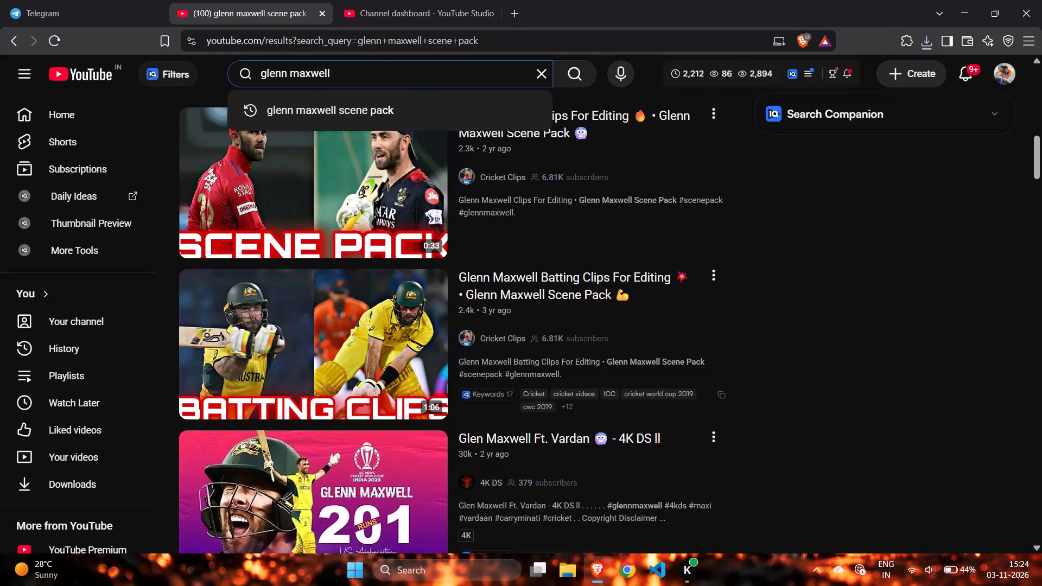
{"action": "type", "text": "clips"}
{"action": "key", "text": "Return"}
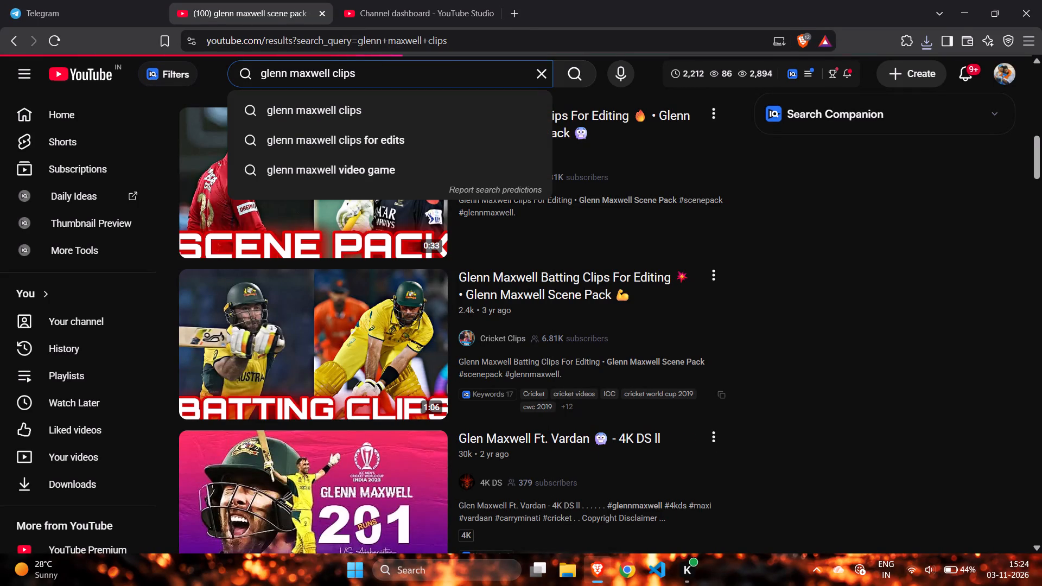
Look through the "glenn maxwell clips" results for footage of Glenn Maxwell, examining the Shorts and the longer videos.
{"action": "scroll", "coordinate": [418, 210], "scroll_direction": "down", "scroll_amount": 5}
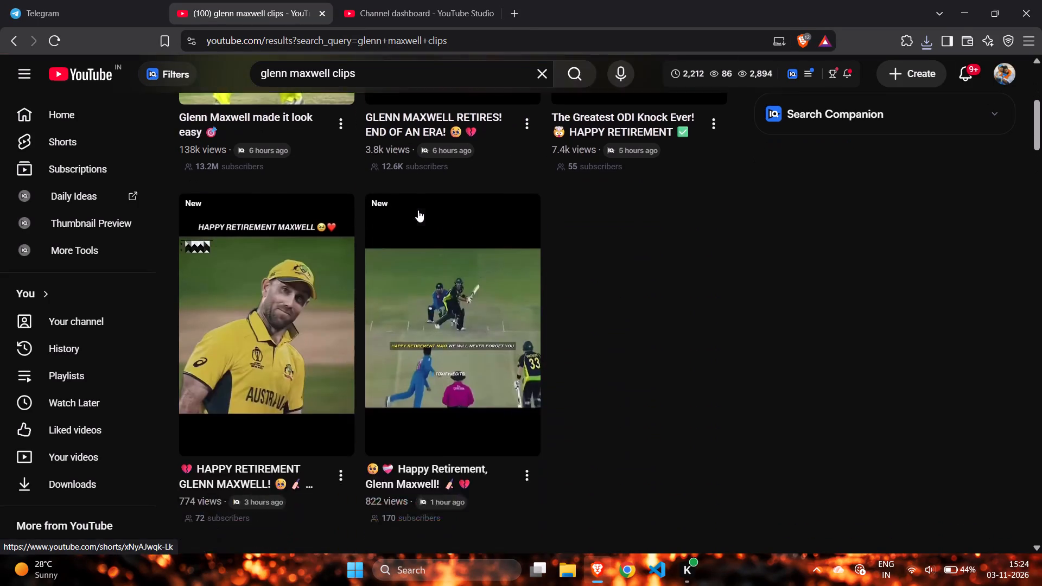
{"action": "scroll", "coordinate": [418, 210], "scroll_direction": "up", "scroll_amount": 1}
{"action": "scroll", "coordinate": [499, 224], "scroll_direction": "down", "scroll_amount": 6}
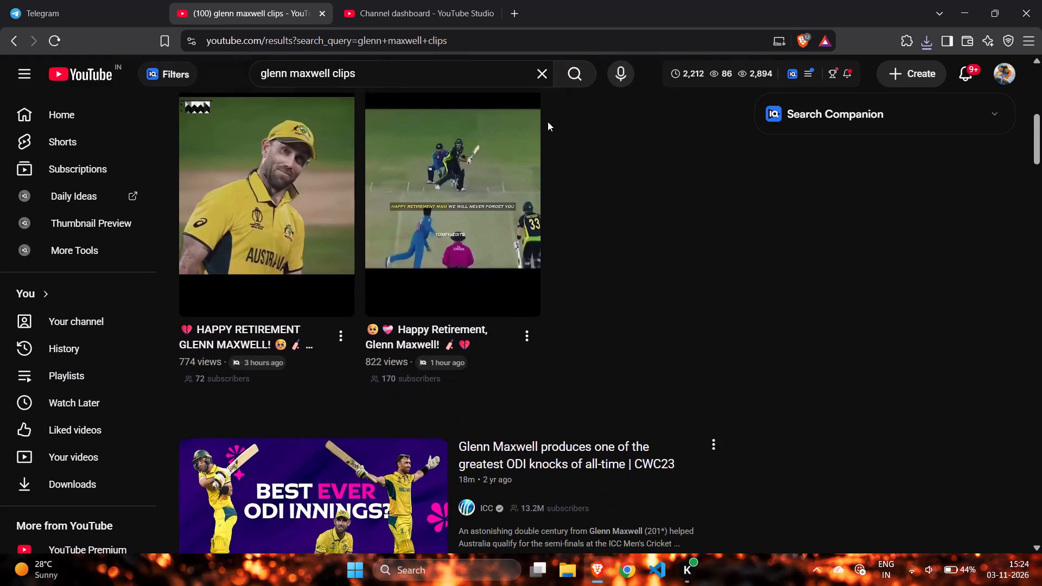
{"action": "scroll", "coordinate": [404, 385], "scroll_direction": "down", "scroll_amount": 2}
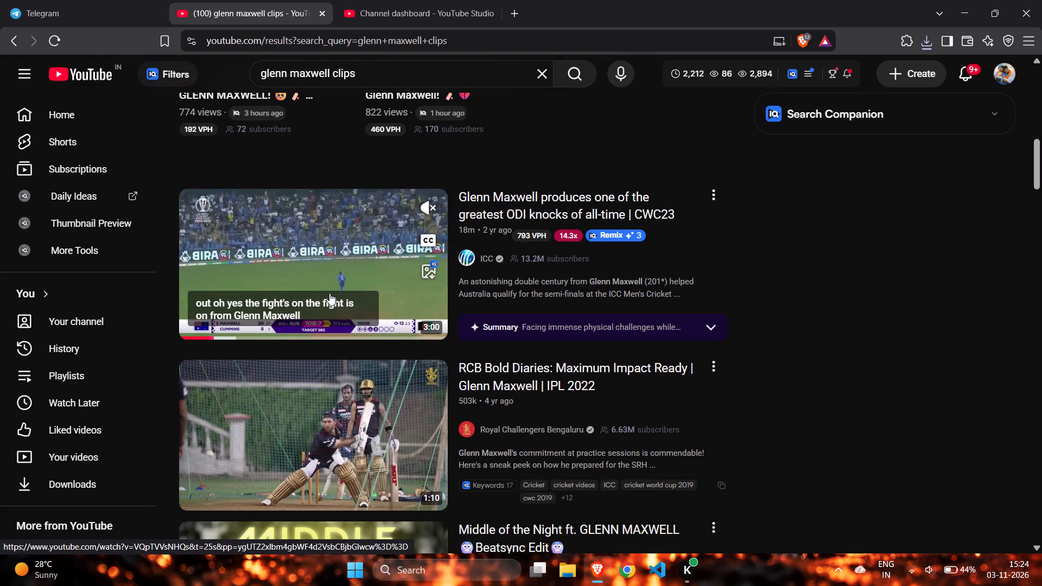
{"action": "scroll", "coordinate": [329, 293], "scroll_direction": "down", "scroll_amount": 9}
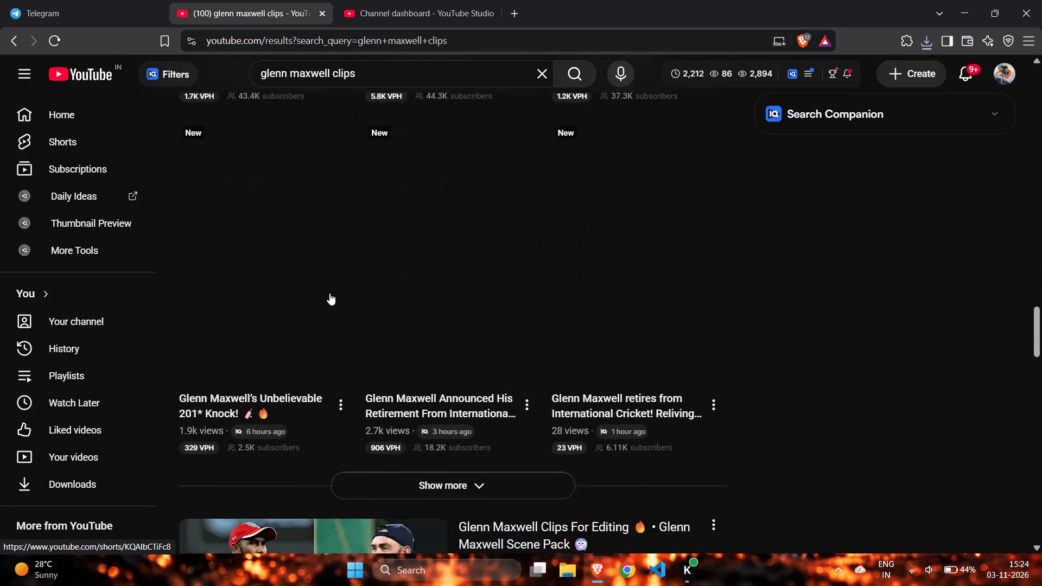
{"action": "scroll", "coordinate": [329, 293], "scroll_direction": "down", "scroll_amount": 3}
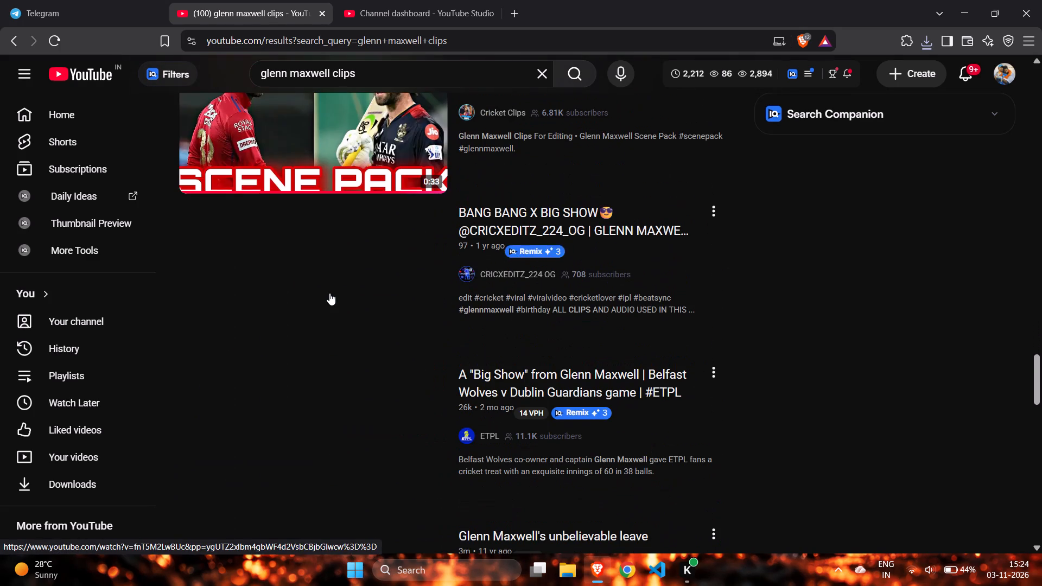
{"action": "scroll", "coordinate": [329, 293], "scroll_direction": "down", "scroll_amount": 1}
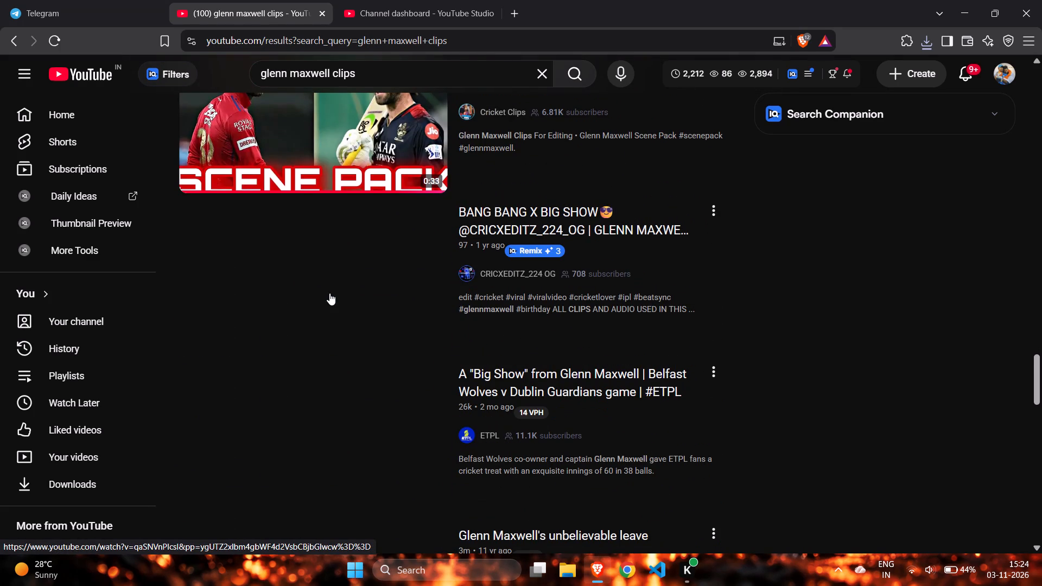
{"action": "scroll", "coordinate": [329, 293], "scroll_direction": "down", "scroll_amount": 3}
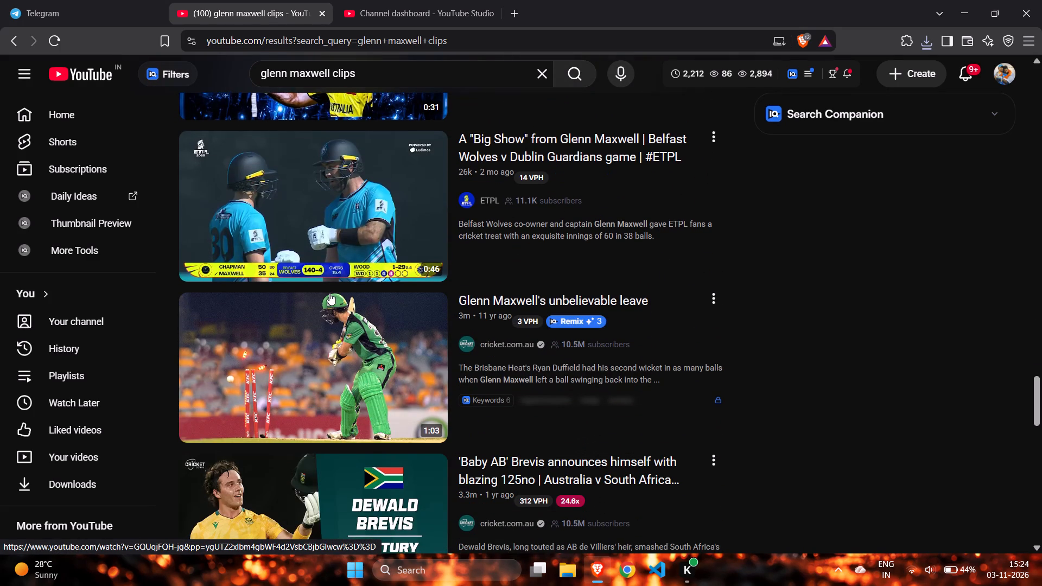
{"action": "scroll", "coordinate": [329, 293], "scroll_direction": "right", "scroll_amount": 1}
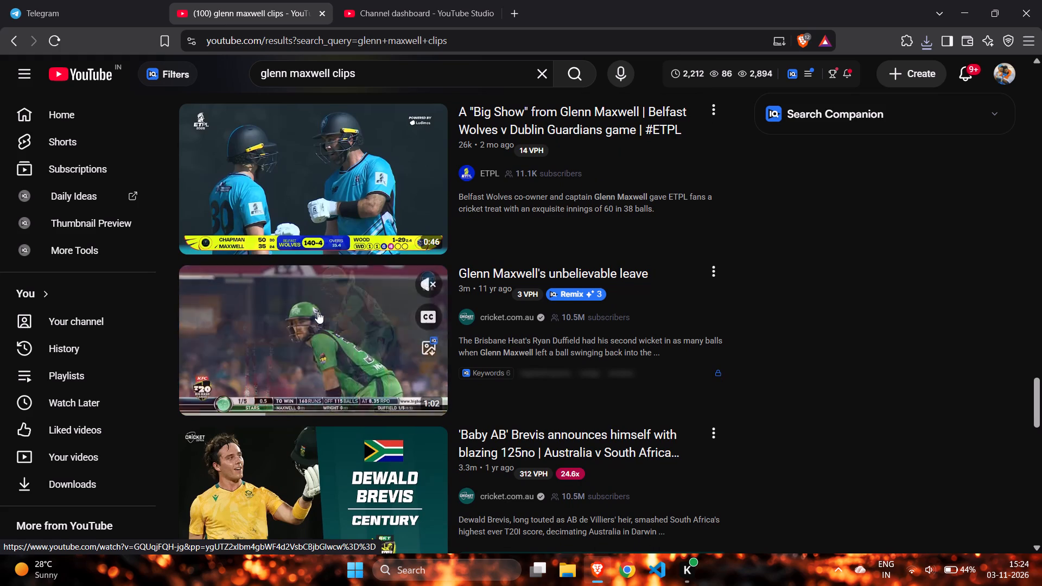
{"action": "scroll", "coordinate": [317, 311], "scroll_direction": "down", "scroll_amount": 2}
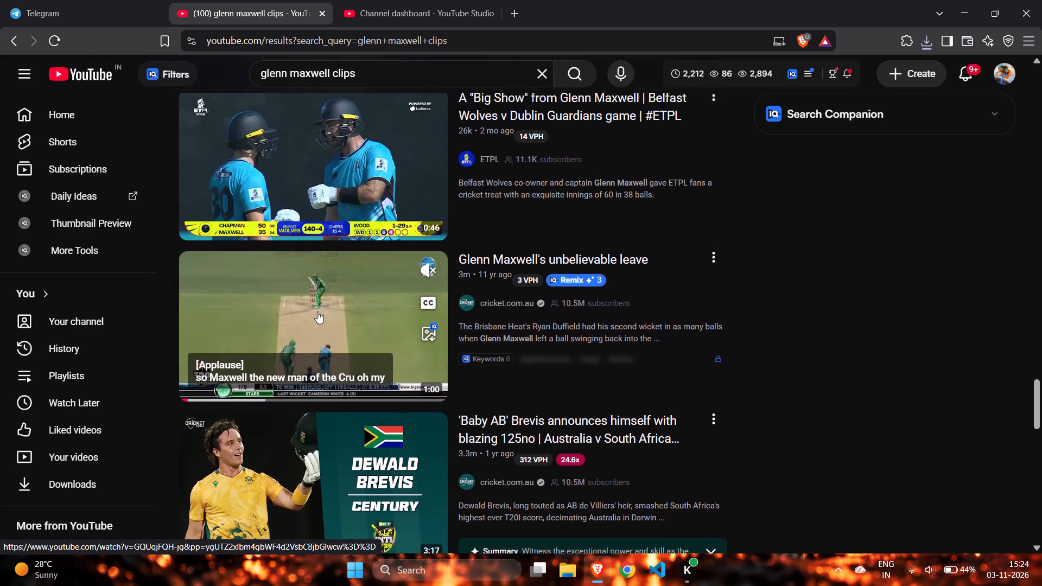
{"action": "scroll", "coordinate": [317, 311], "scroll_direction": "down", "scroll_amount": 6}
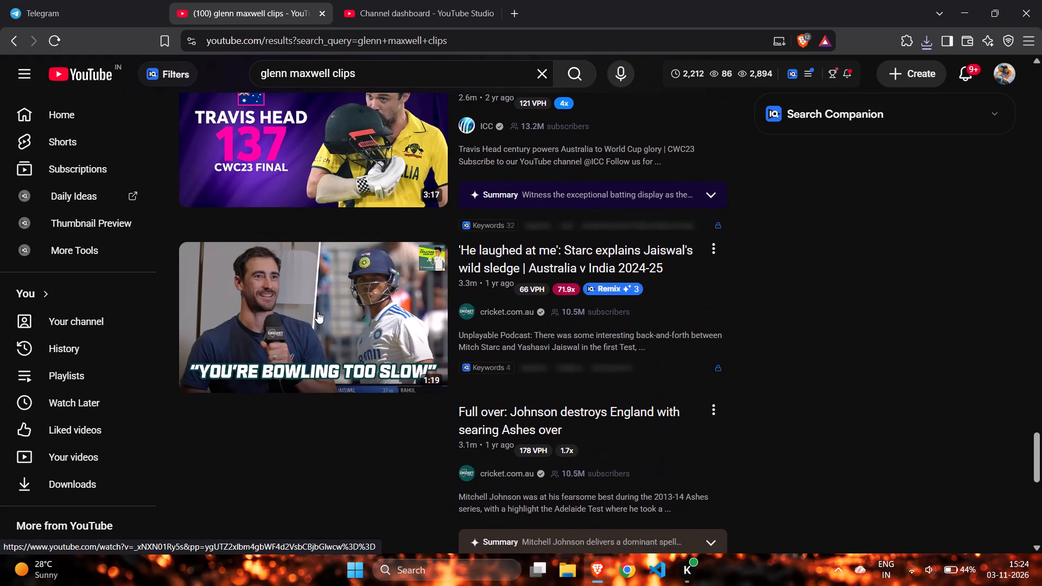
{"action": "scroll", "coordinate": [317, 311], "scroll_direction": "down", "scroll_amount": 6}
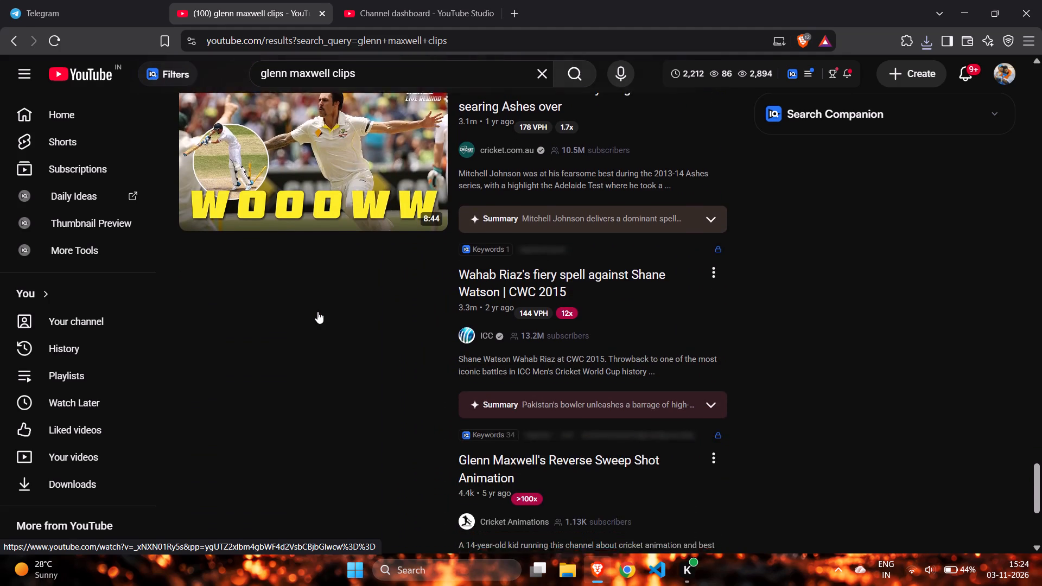
{"action": "scroll", "coordinate": [510, 414], "scroll_direction": "down", "scroll_amount": 1}
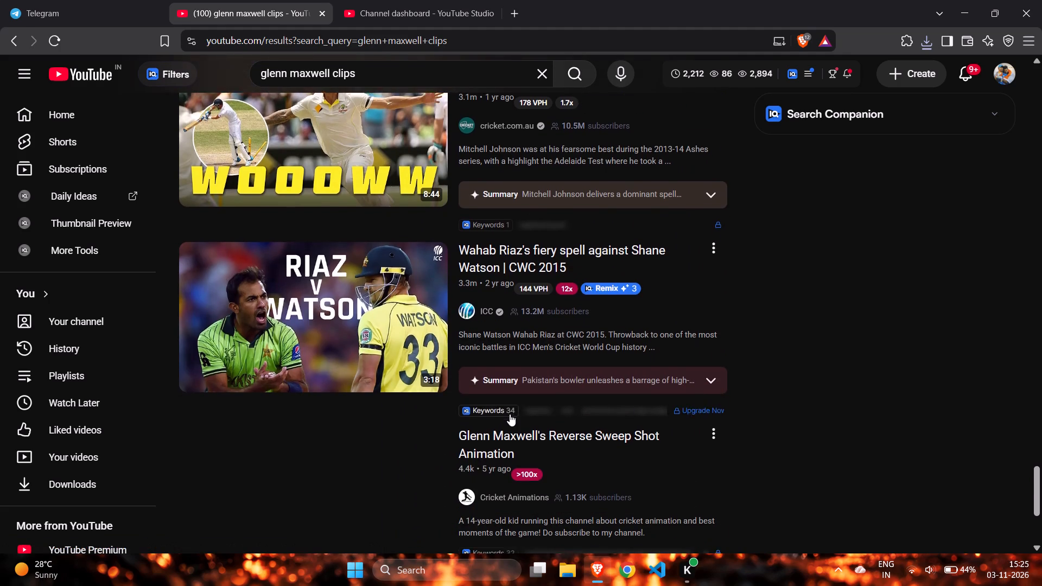
{"action": "scroll", "coordinate": [510, 414], "scroll_direction": "down", "scroll_amount": 5}
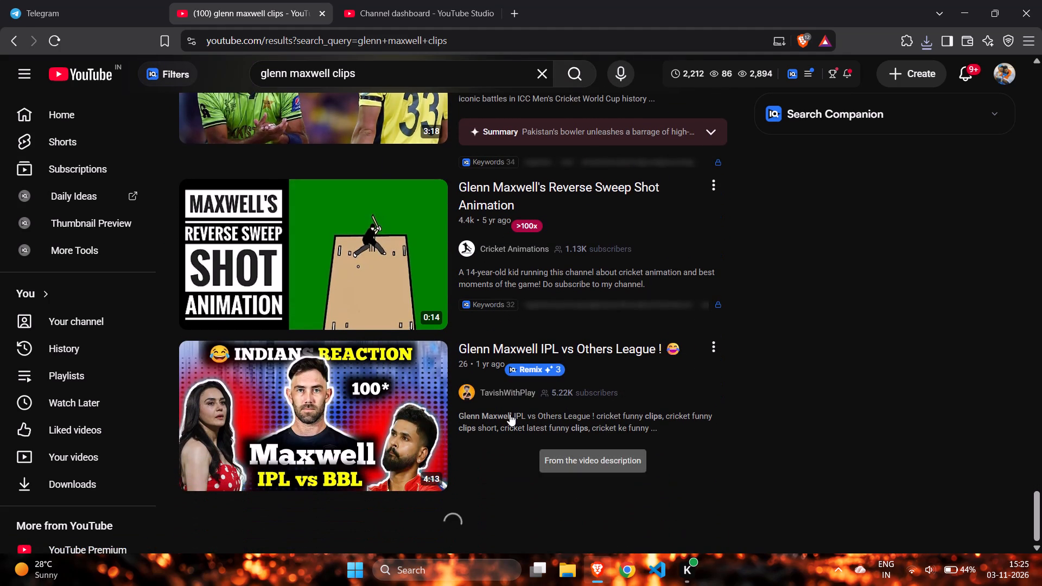
{"action": "scroll", "coordinate": [510, 414], "scroll_direction": "down", "scroll_amount": 2}
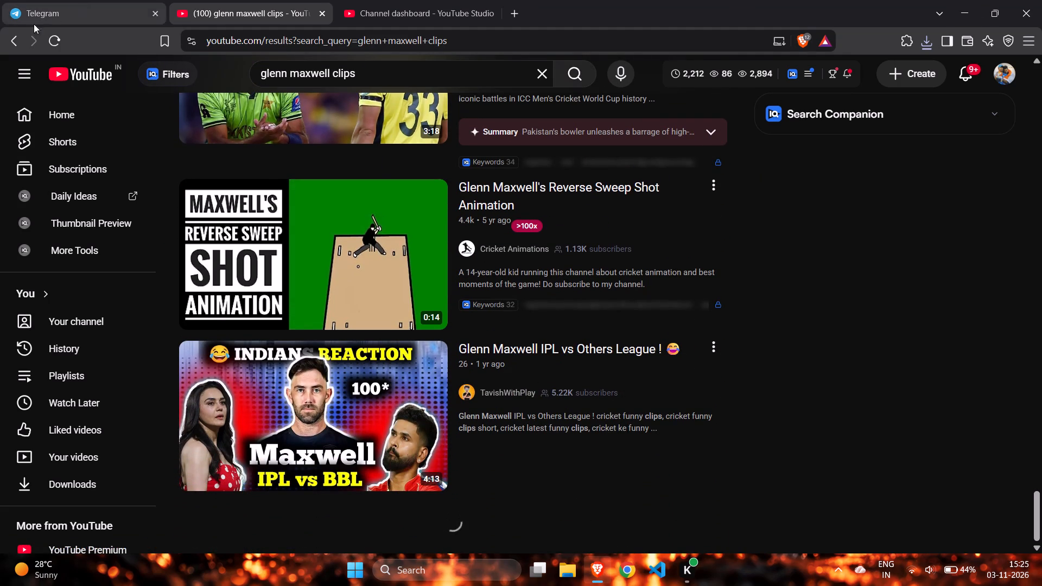
Go back past the earlier Glenn Maxwell searches to the YouTube home page.
{"action": "triple_click", "coordinate": [9, 35]}
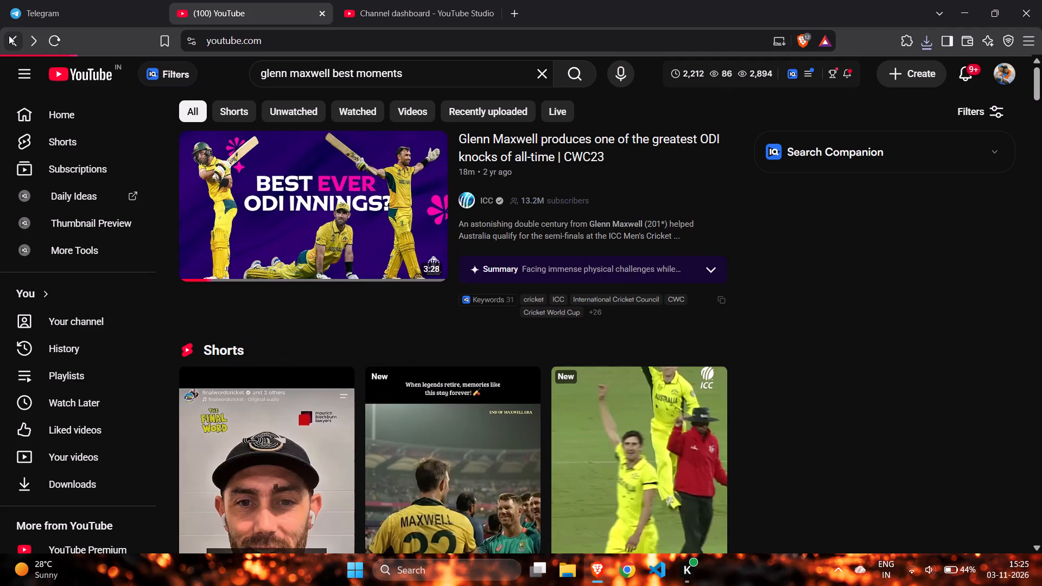
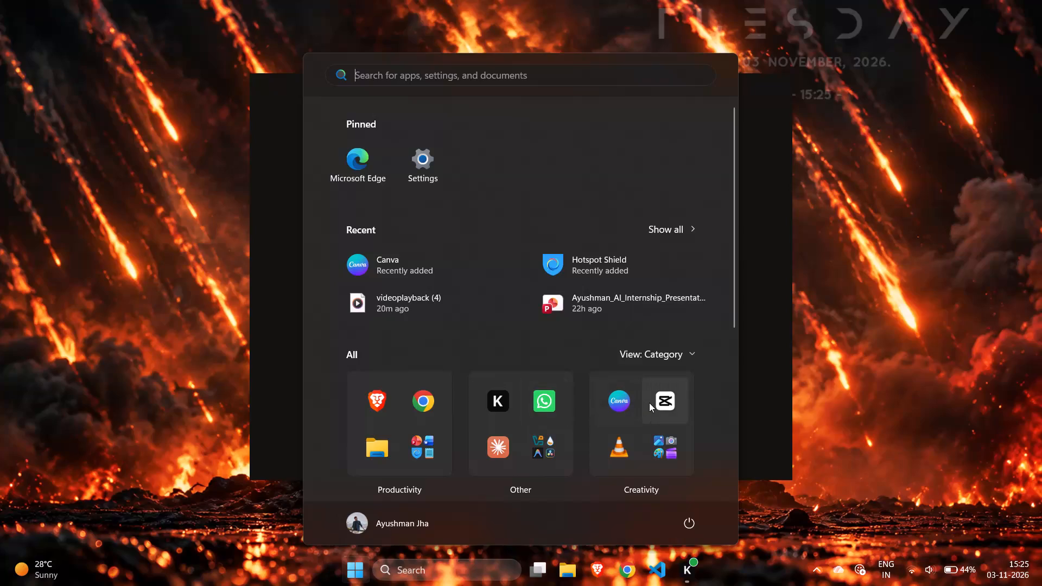
Launch the CapCut video editor.
{"action": "left_click", "coordinate": [649, 403]}
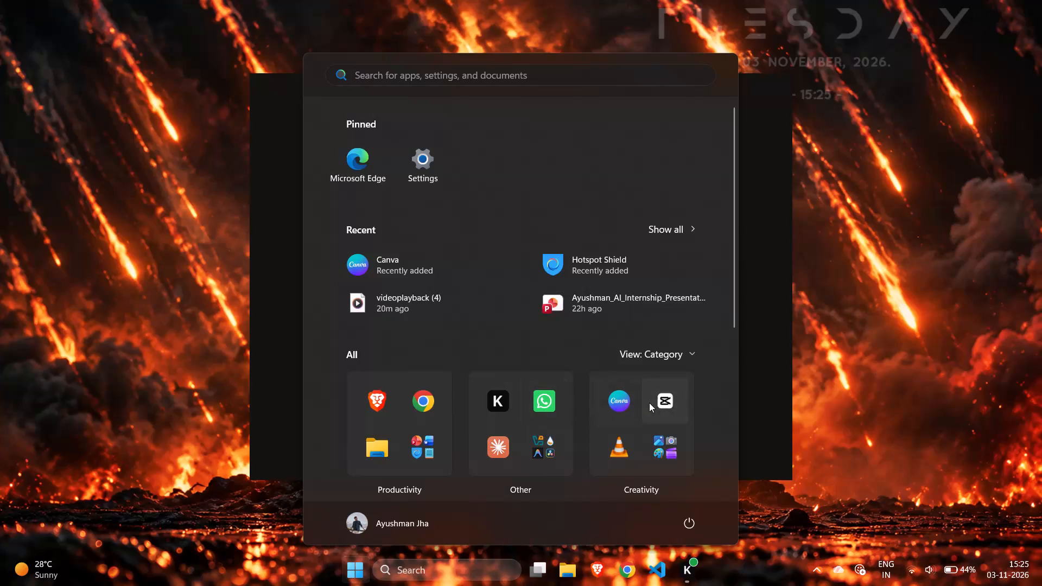
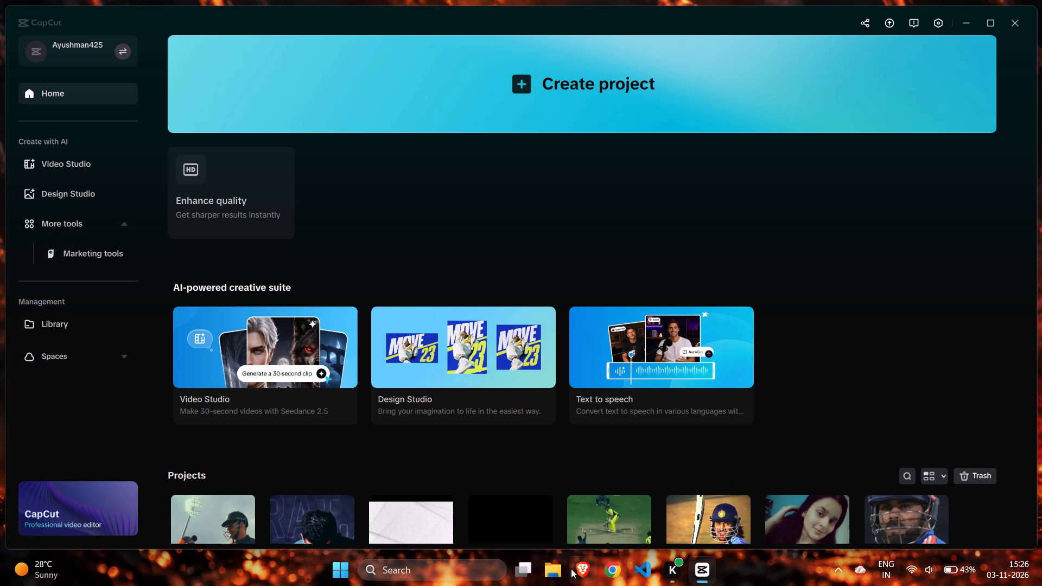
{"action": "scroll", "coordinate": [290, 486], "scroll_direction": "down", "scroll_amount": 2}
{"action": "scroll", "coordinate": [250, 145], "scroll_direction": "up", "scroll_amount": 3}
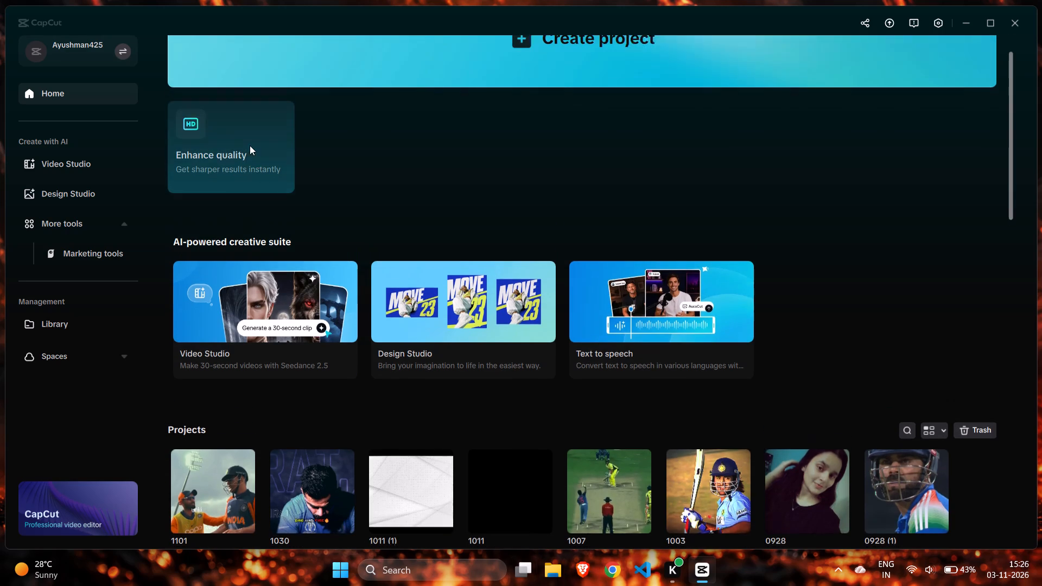
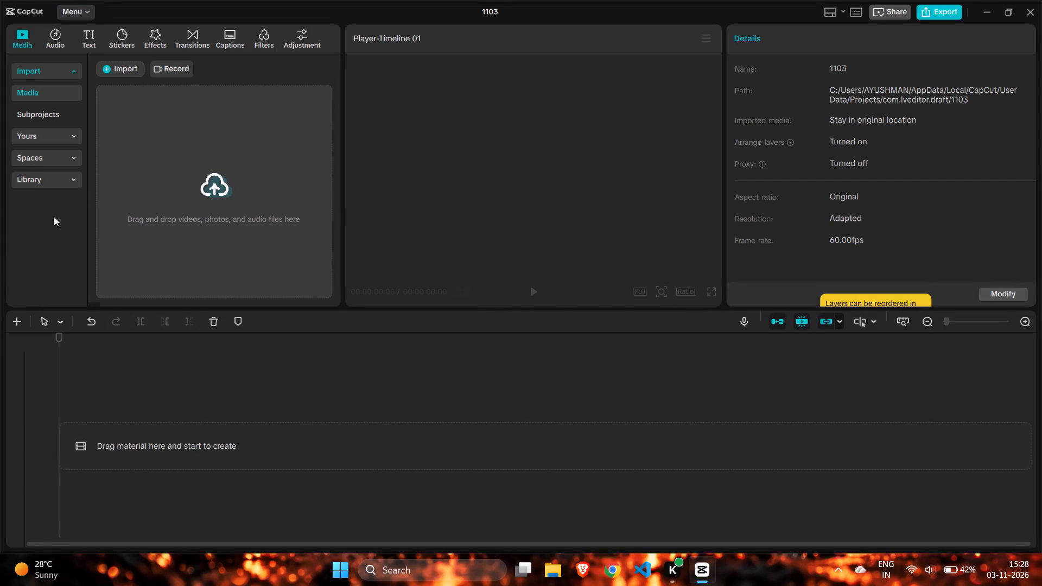
Import videoplayback (5), videoplayback (4) and the mask off orchestra version MP3 from the device's Downloads folder into the project media.
{"action": "left_click", "coordinate": [119, 71]}
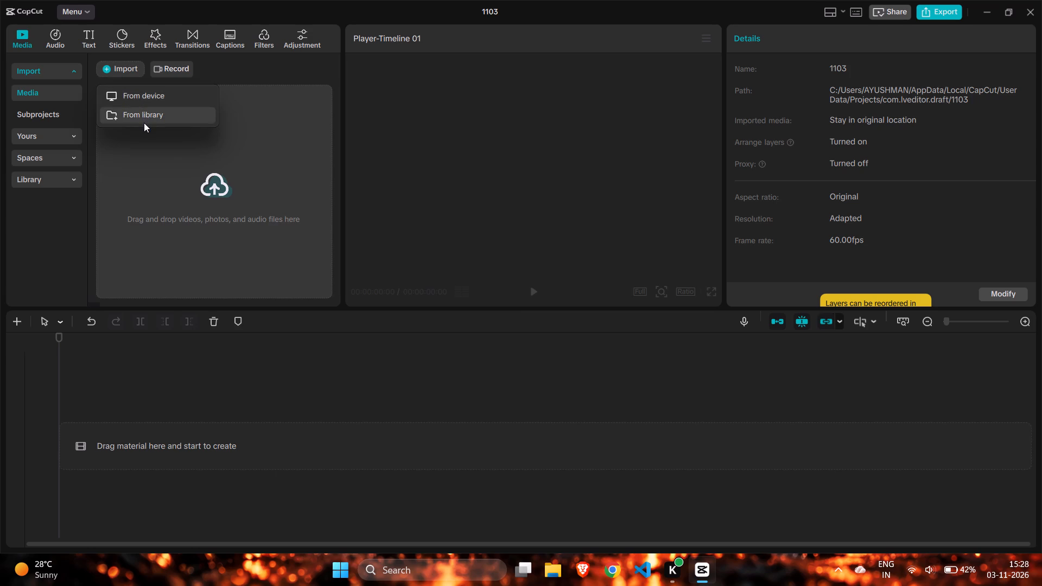
{"action": "left_click", "coordinate": [144, 99]}
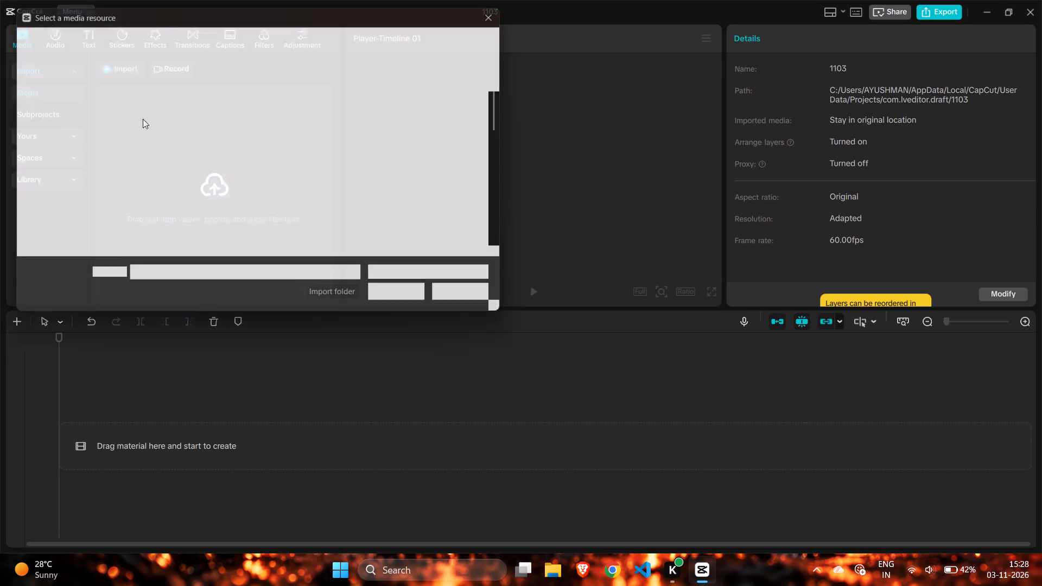
{"action": "left_click", "coordinate": [83, 163]}
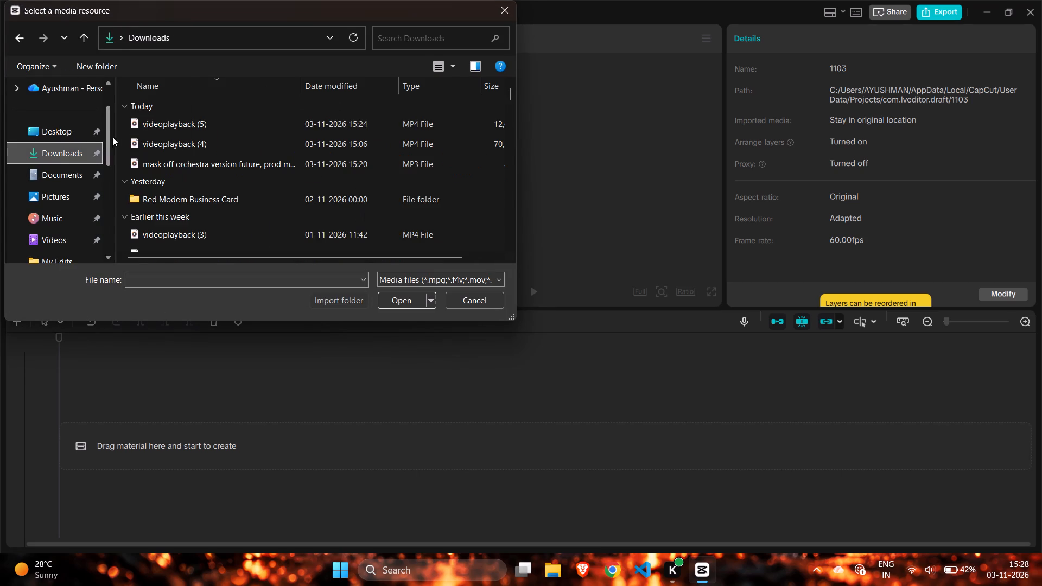
{"action": "left_click_drag", "start_coordinate": [123, 121], "coordinate": [149, 159]}
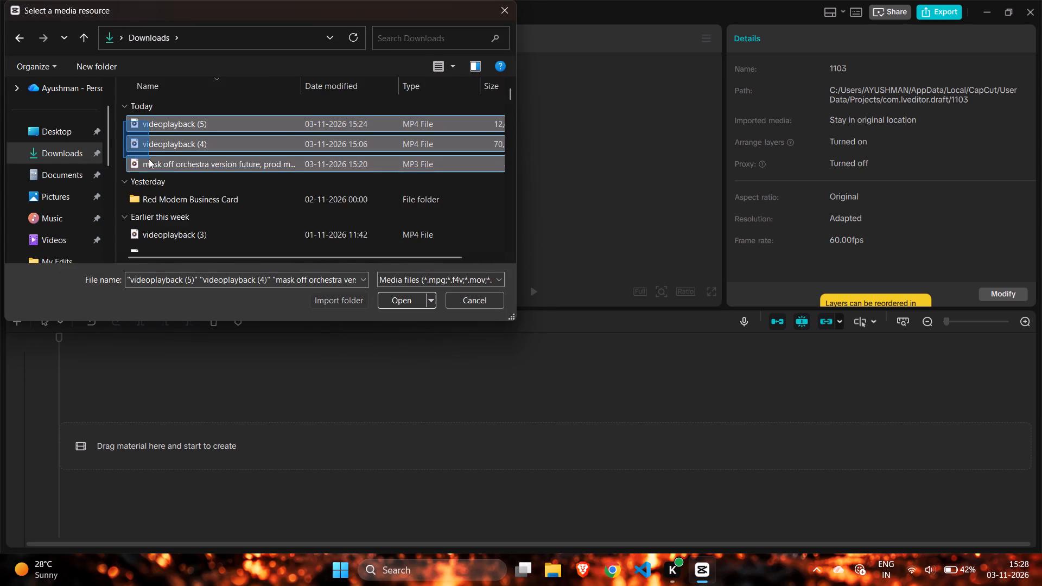
{"action": "left_click_drag", "start_coordinate": [149, 159], "coordinate": [149, 160]}
{"action": "left_click", "coordinate": [396, 304]}
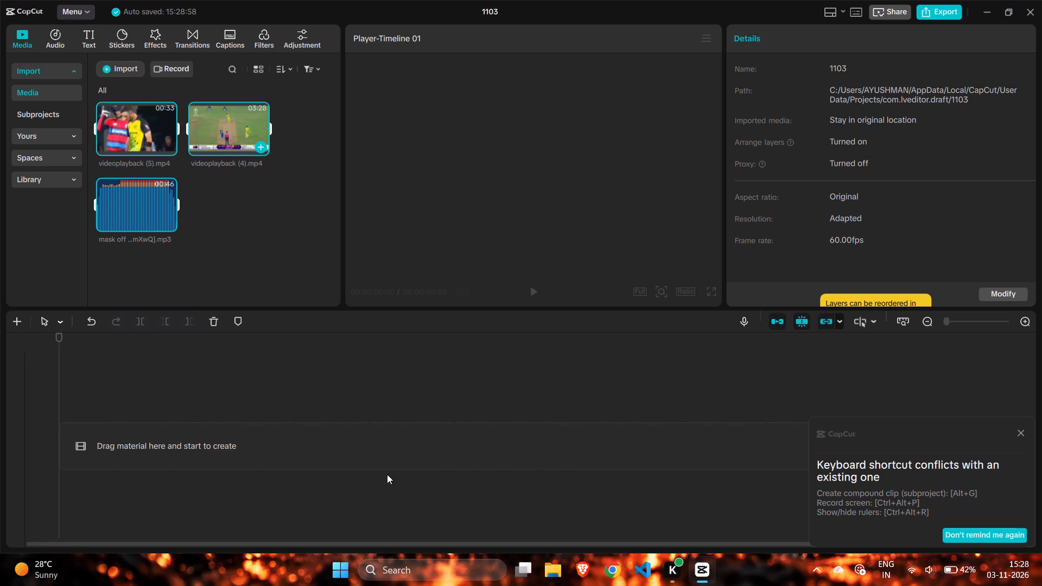
Switch to File Explorer and try to play videoplayback (4) from Downloads in Media Player.
{"action": "left_click", "coordinate": [558, 575]}
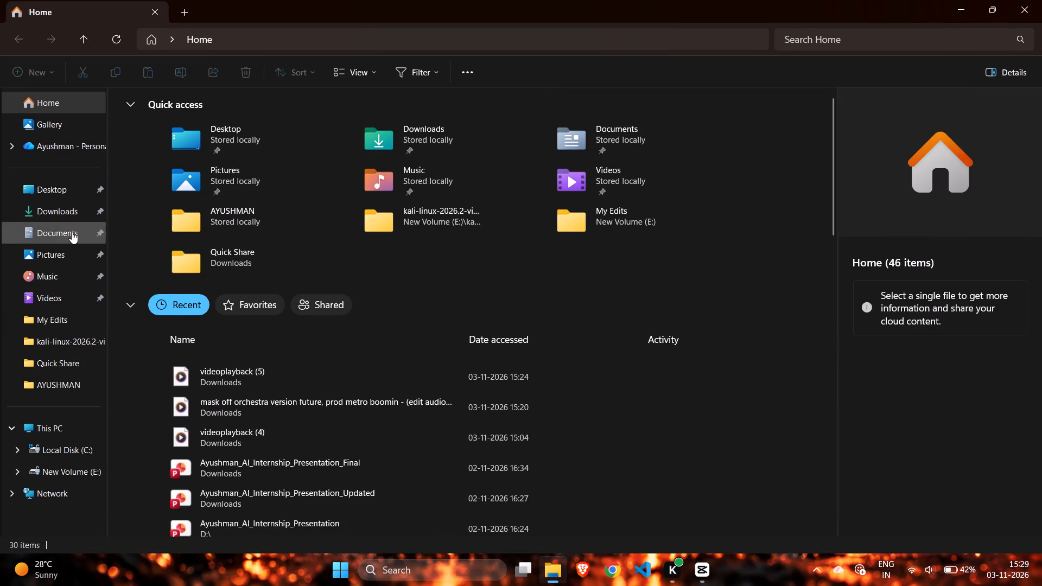
{"action": "left_click", "coordinate": [68, 212]}
{"action": "double_click", "coordinate": [208, 173]}
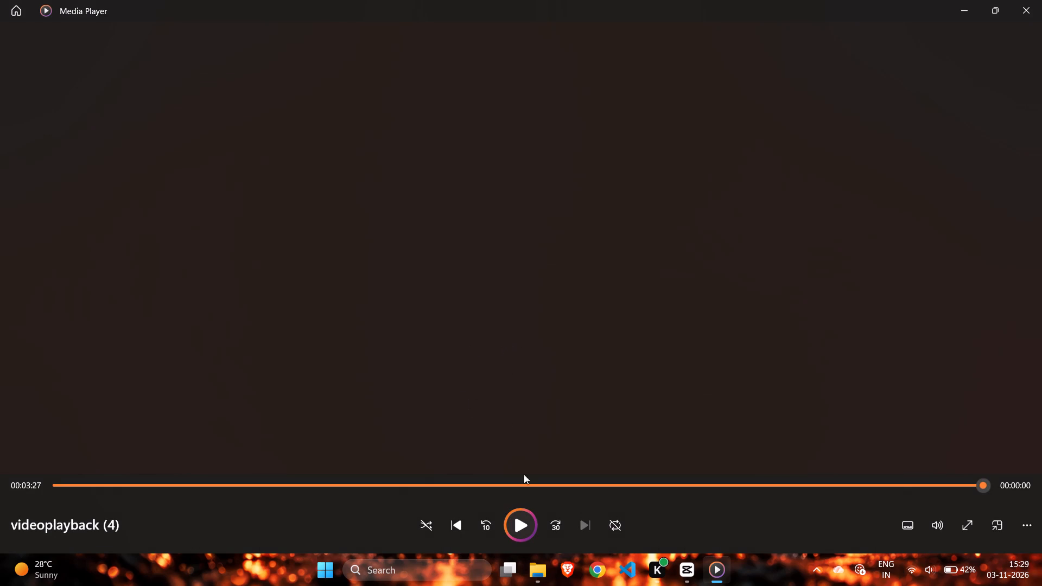
{"action": "left_click", "coordinate": [467, 322]}
{"action": "left_click", "coordinate": [319, 489]}
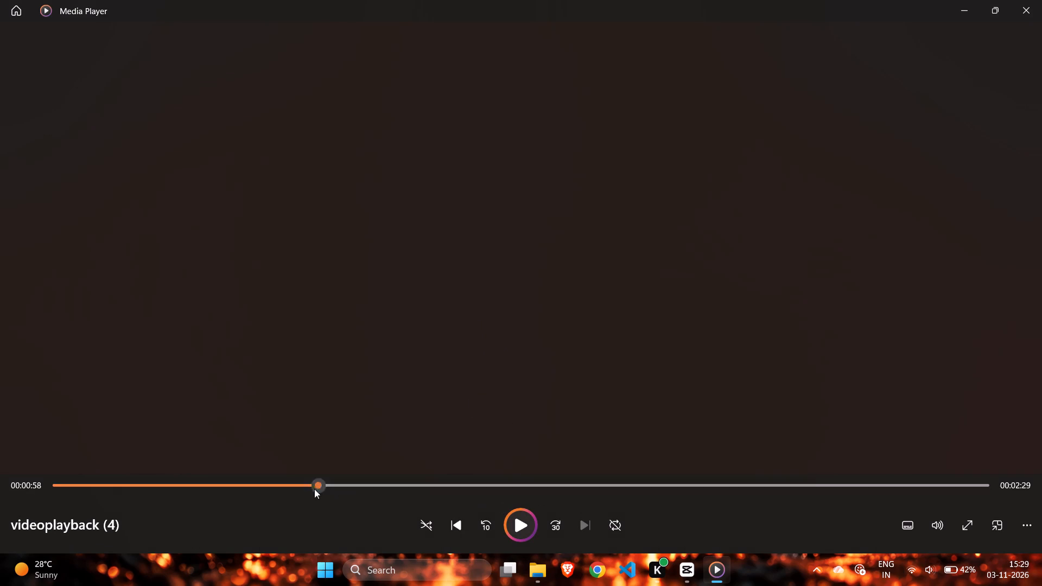
{"action": "left_click", "coordinate": [207, 488]}
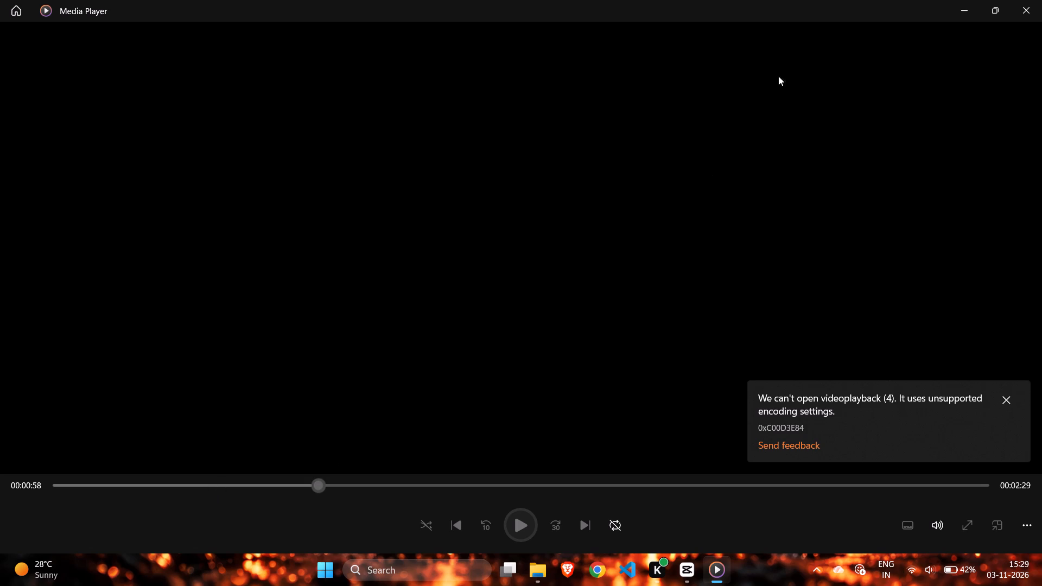
{"action": "left_click", "coordinate": [1022, 1]}
Open videoplayback (4) with VLC media player, dismiss the update offer, and pause the clip at its very start.
{"action": "right_click", "coordinate": [310, 170]}
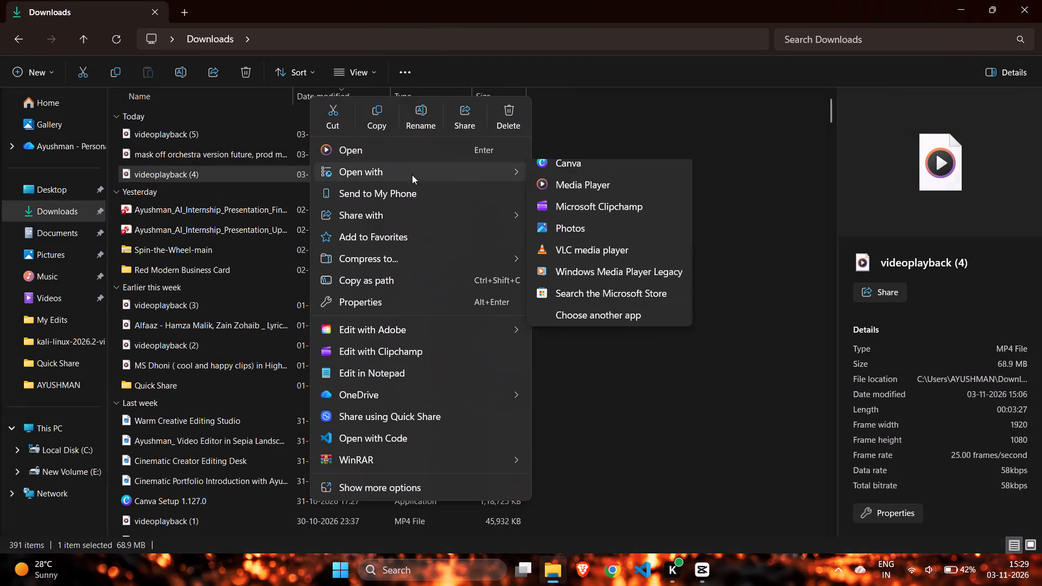
{"action": "left_click", "coordinate": [537, 257]}
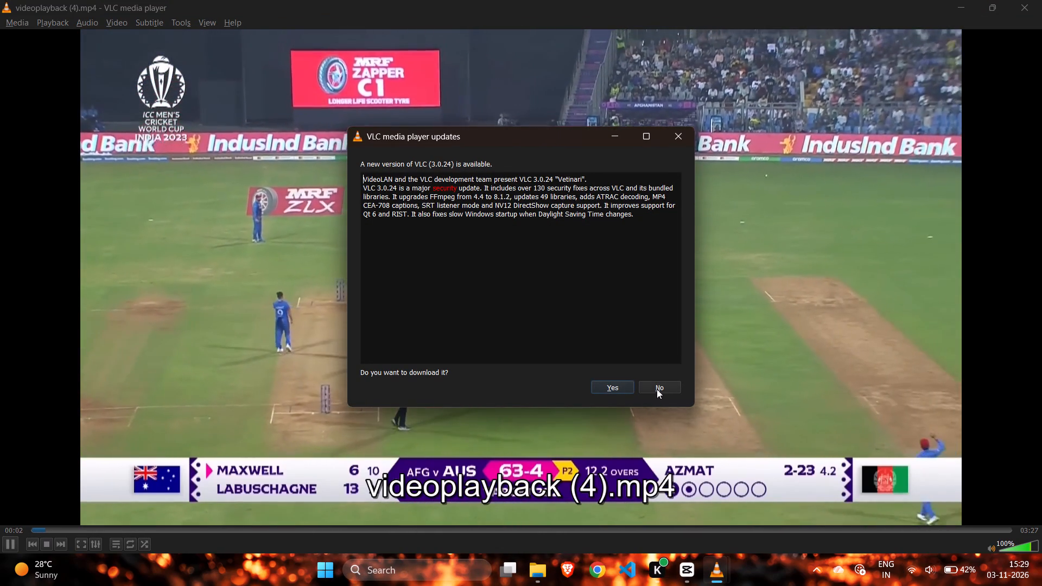
{"action": "left_click", "coordinate": [674, 137]}
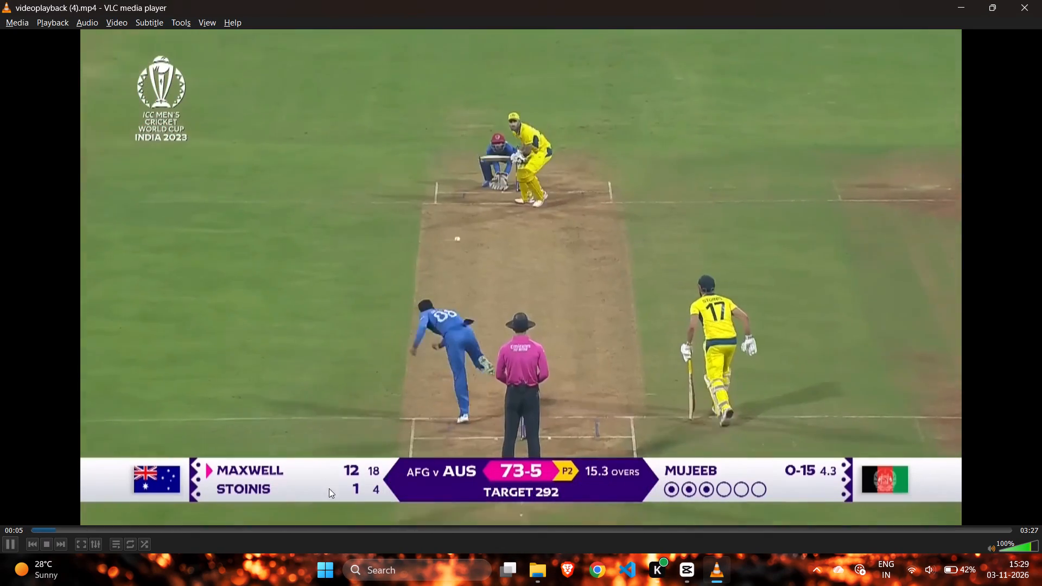
{"action": "left_click_drag", "start_coordinate": [368, 374], "coordinate": [373, 375]}
{"action": "left_click_drag", "start_coordinate": [36, 531], "coordinate": [20, 533]}
{"action": "left_click", "coordinate": [42, 450]}
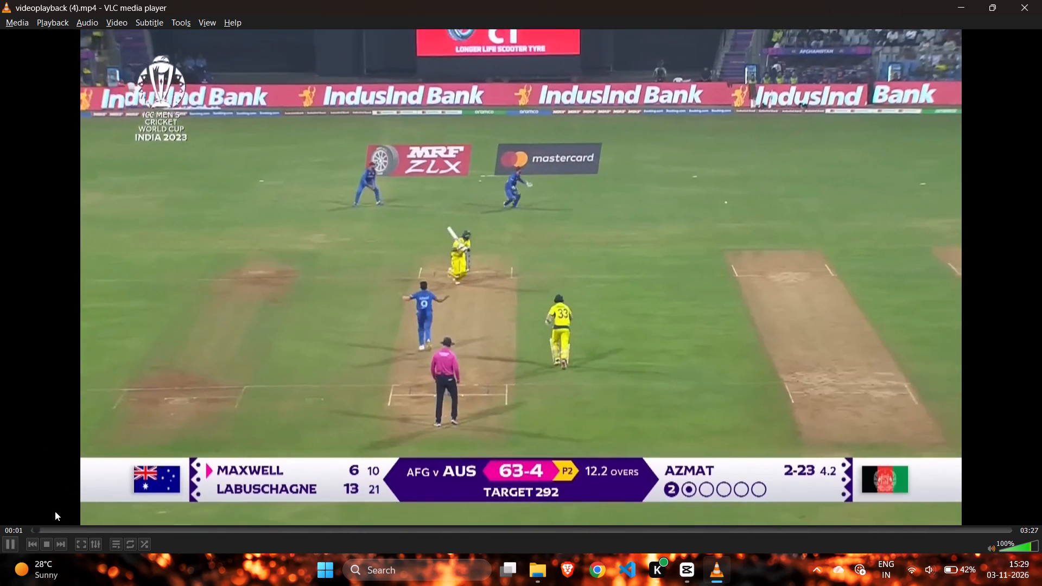
{"action": "left_click_drag", "start_coordinate": [34, 532], "coordinate": [11, 543]}
{"action": "left_click", "coordinate": [3, 546]}
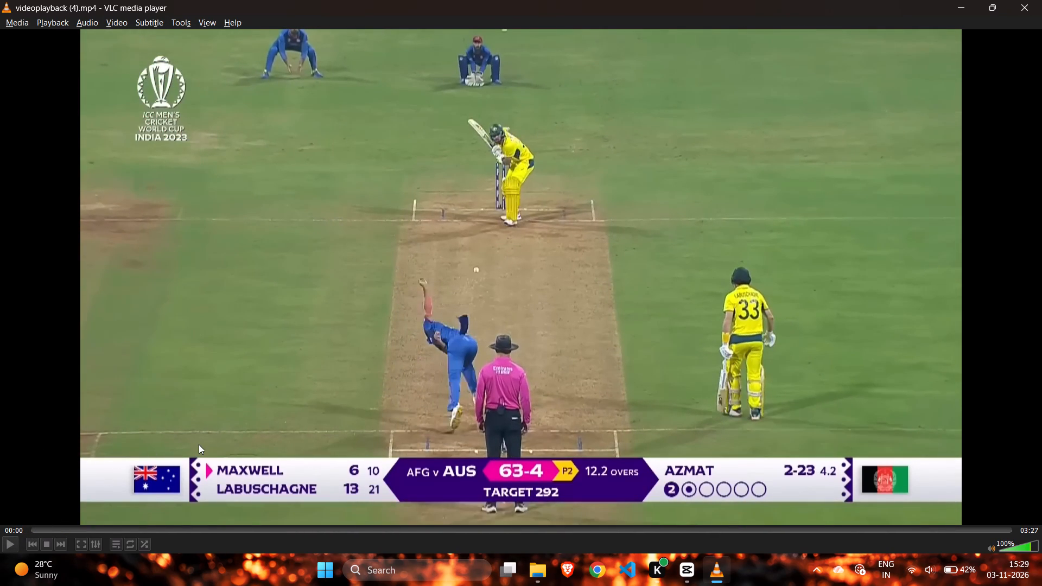
Capture a rectangular screenshot of the opening frame's central pitch, covering the bowler, umpire and middle of the score strip.
{"action": "key", "text": "Print"}
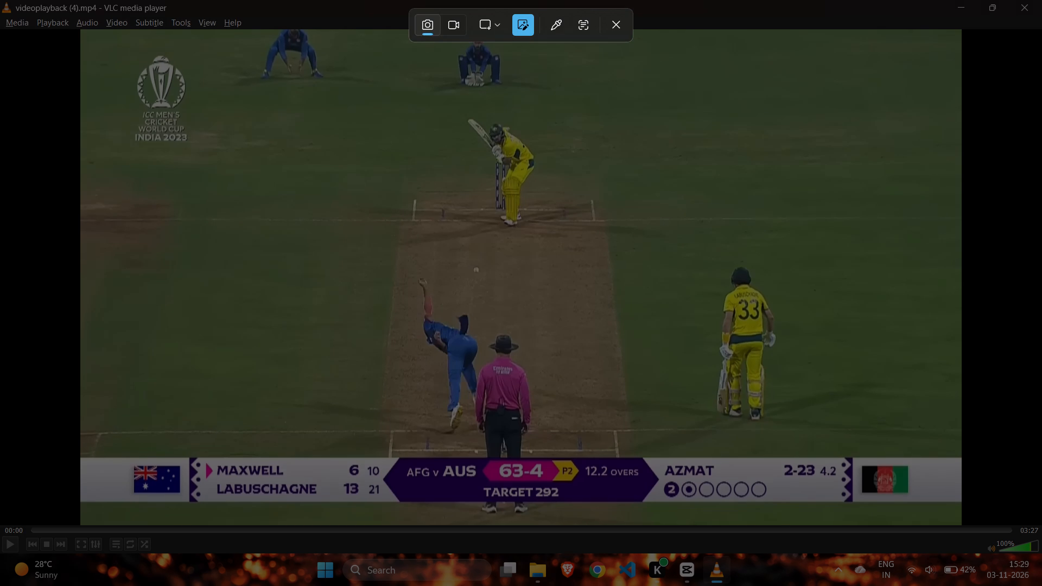
{"action": "left_click_drag", "start_coordinate": [386, 191], "coordinate": [521, 562]}
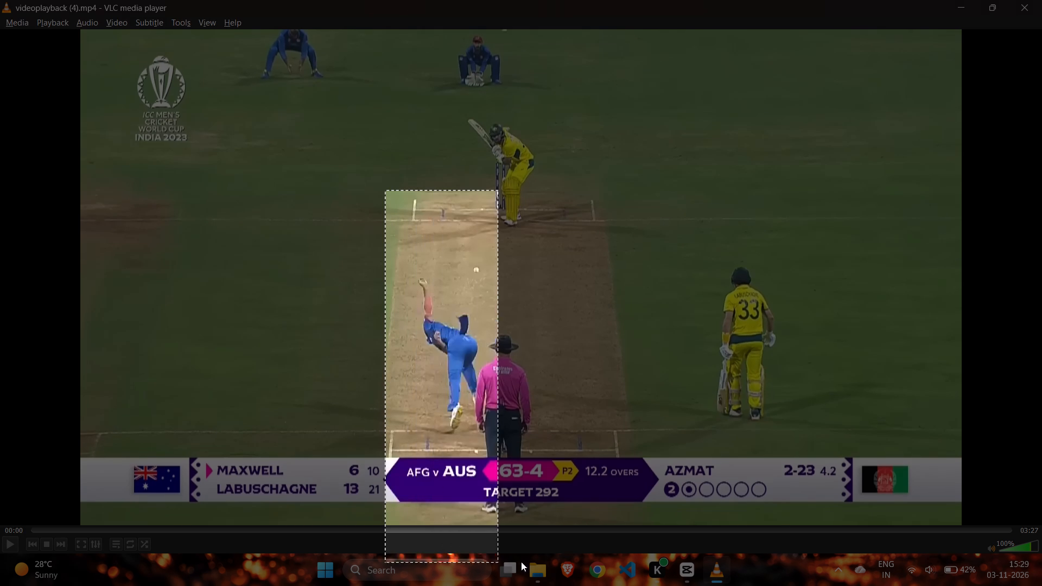
{"action": "left_click_drag", "start_coordinate": [521, 562], "coordinate": [653, 520]}
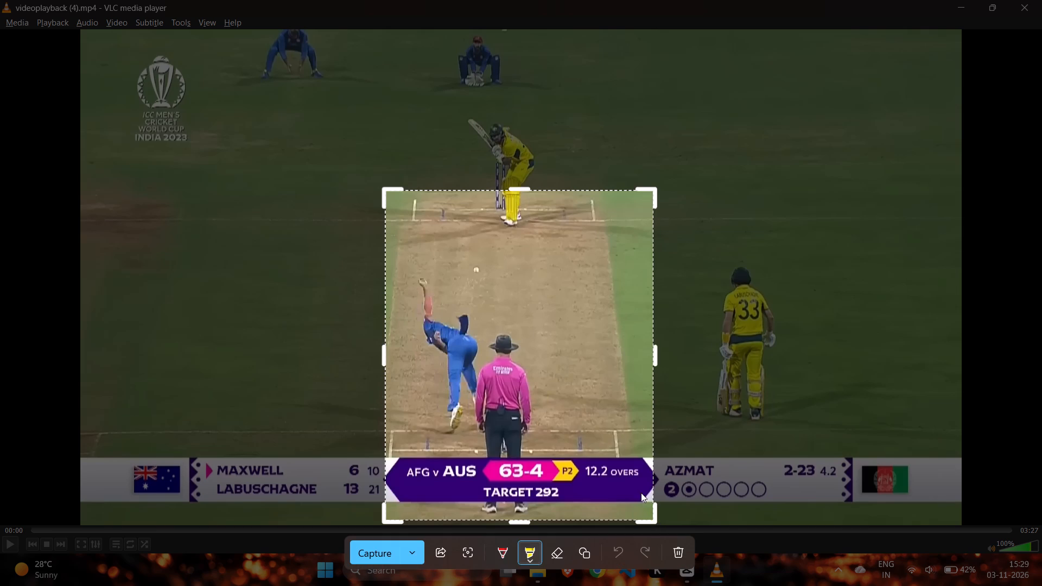
{"action": "left_click", "coordinate": [377, 551]}
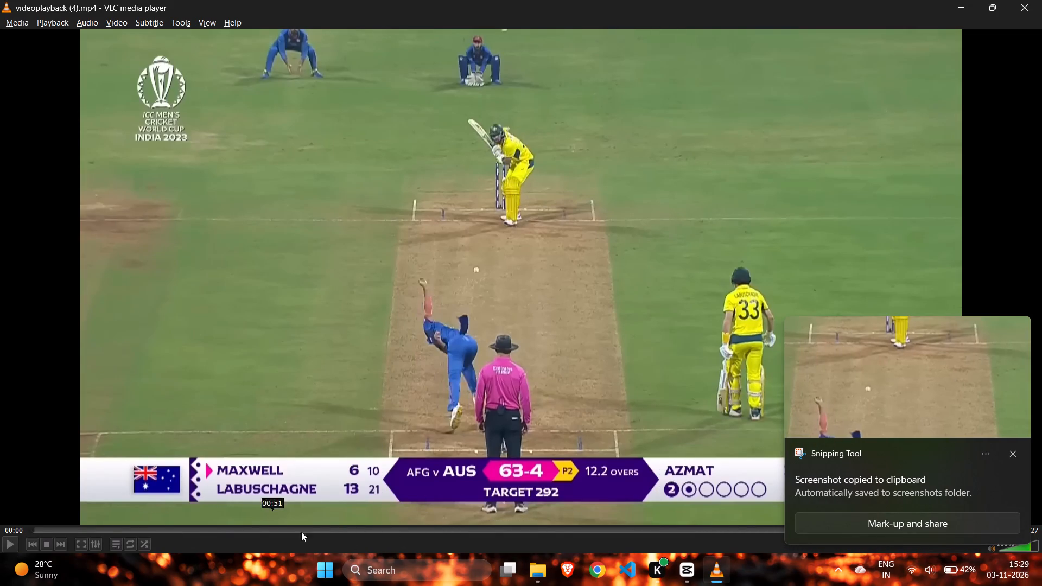
Skim the paused clip from 02:20 onward to the 03:06 frame of the Australian players celebrating on the balcony.
{"action": "left_click", "coordinate": [696, 527]}
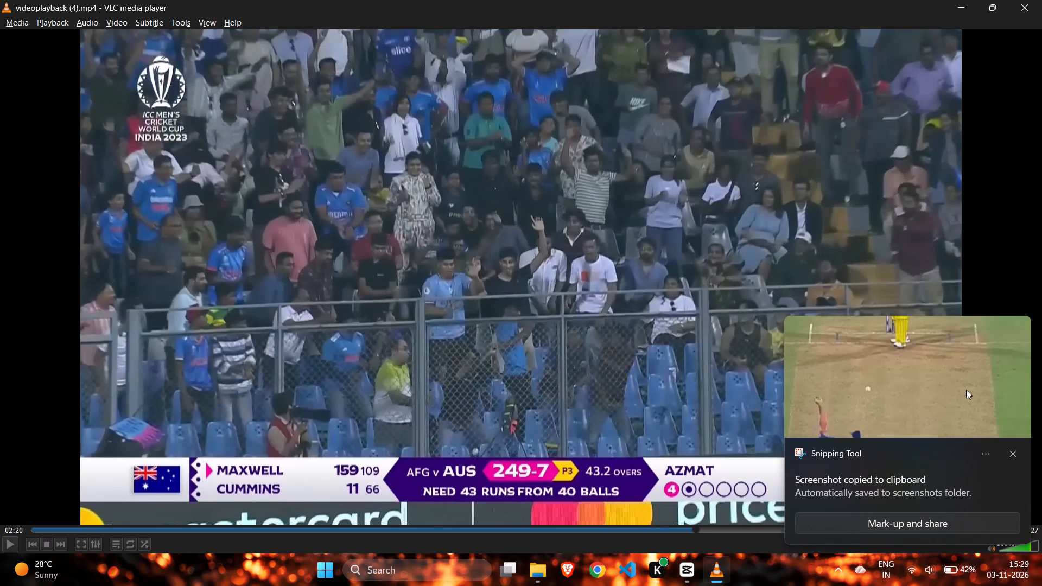
{"action": "left_click", "coordinate": [978, 283]}
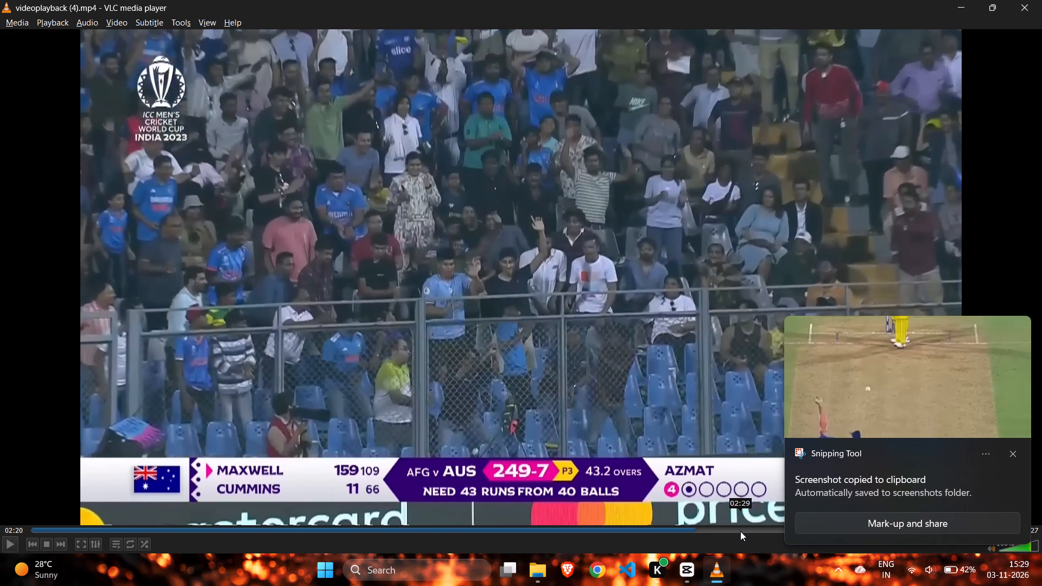
{"action": "left_click", "coordinate": [740, 528]}
{"action": "left_click", "coordinate": [1013, 451]}
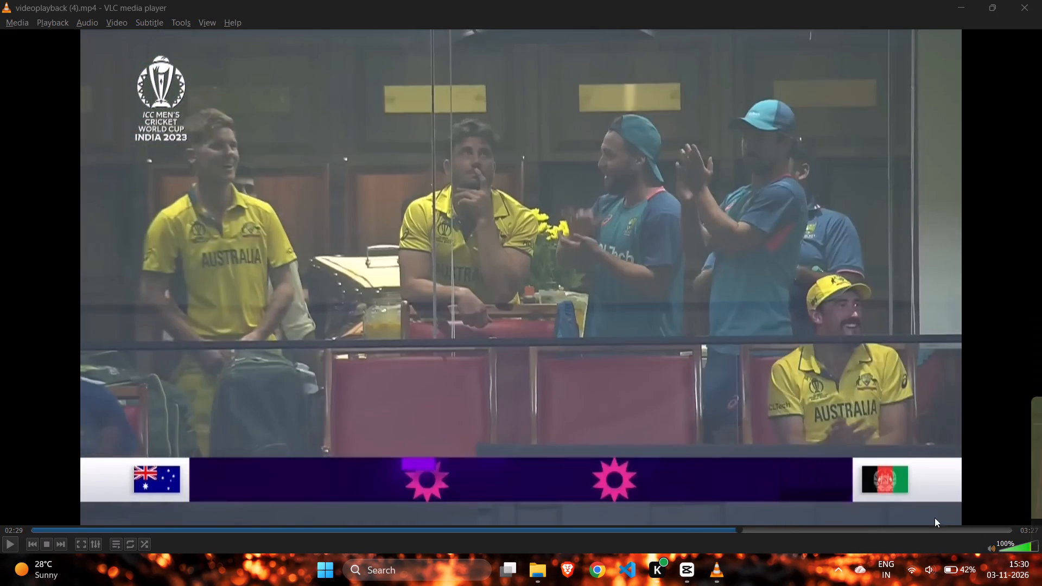
{"action": "left_click", "coordinate": [850, 533]}
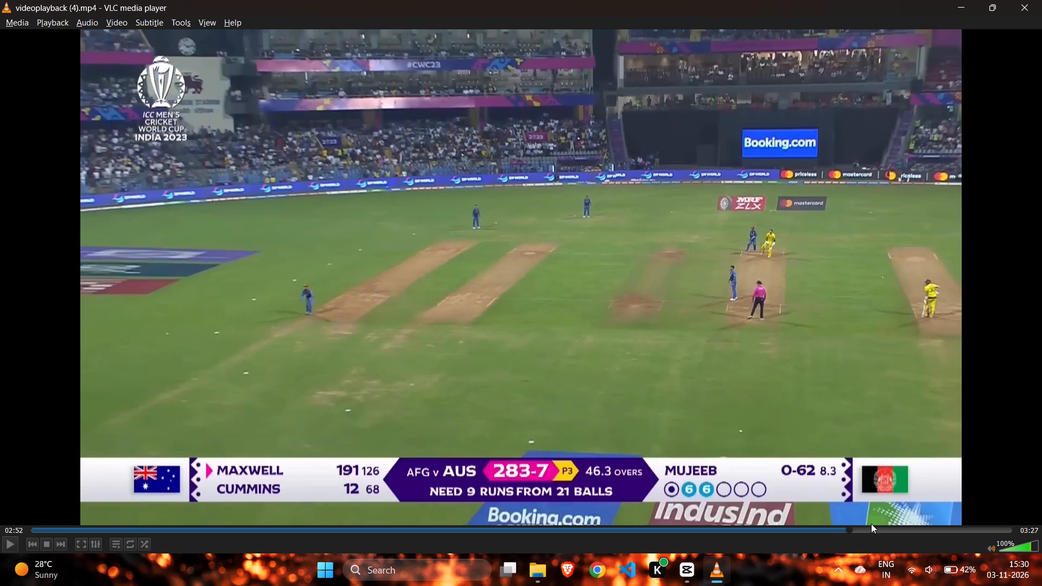
{"action": "left_click", "coordinate": [881, 526]}
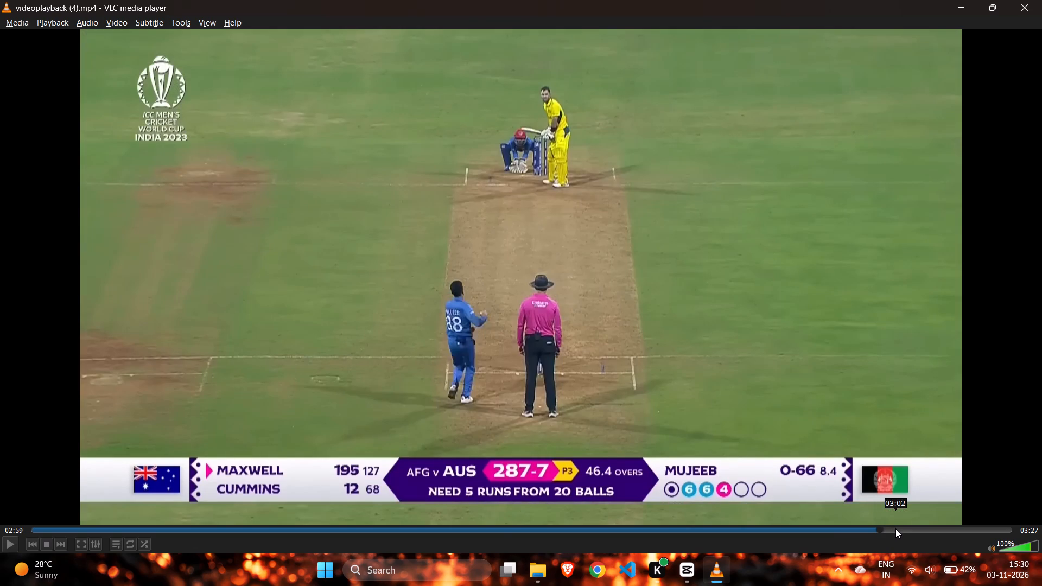
{"action": "left_click", "coordinate": [893, 530]}
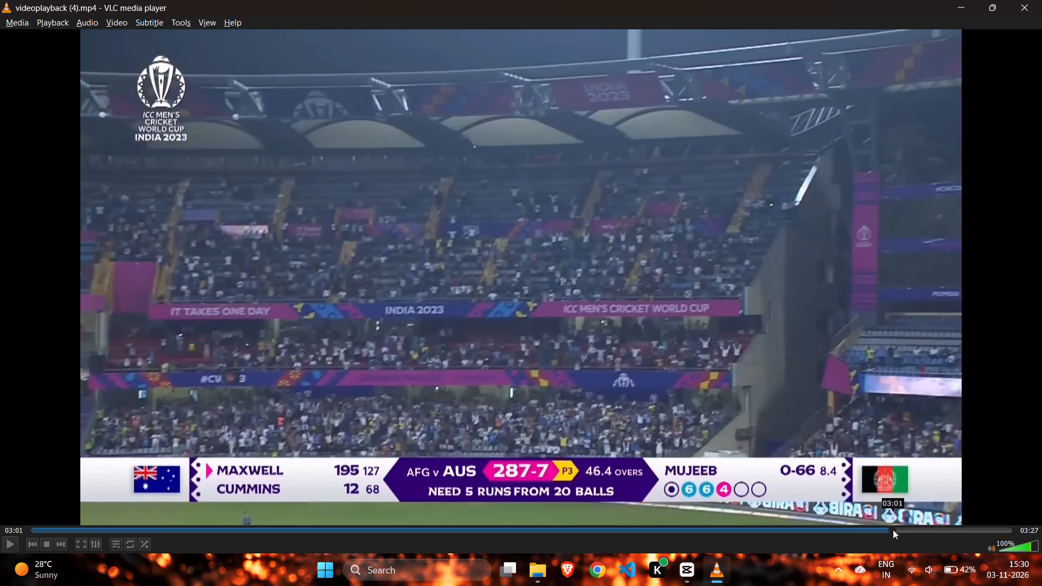
{"action": "left_click", "coordinate": [900, 528]}
{"action": "left_click", "coordinate": [906, 528]}
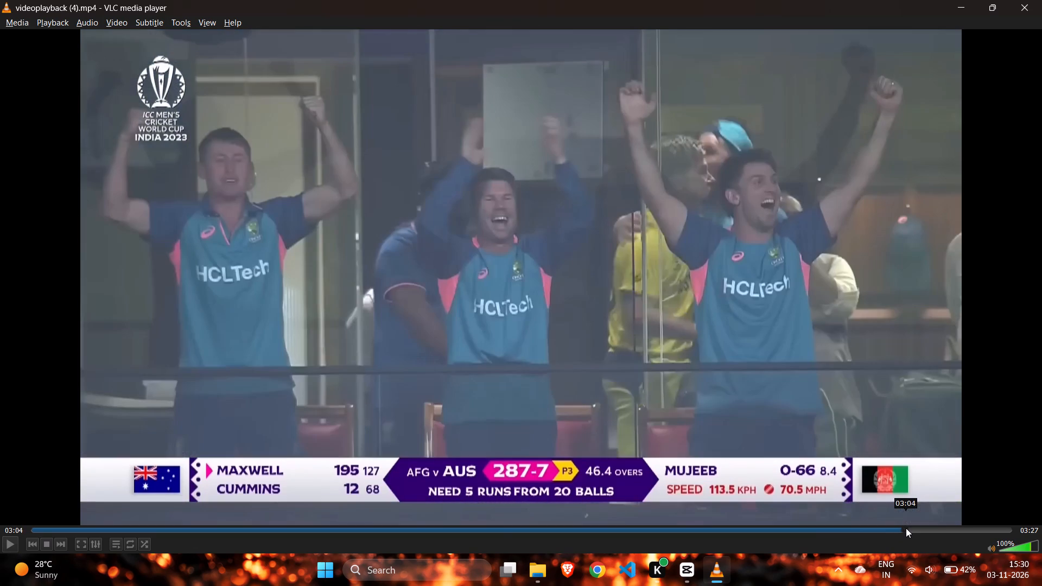
{"action": "left_click", "coordinate": [913, 528]}
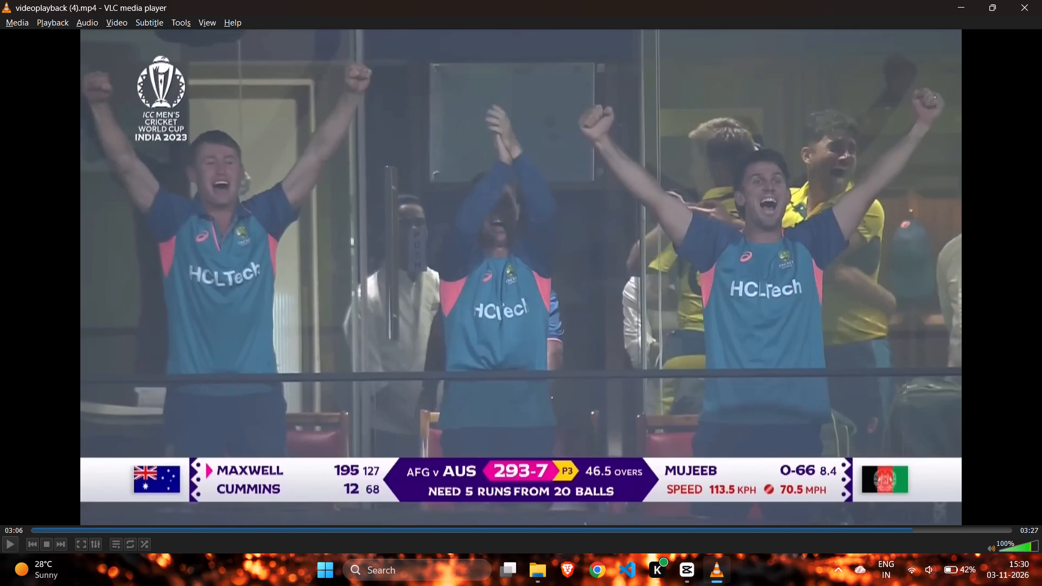
Capture a rectangular screenshot of the 03:06 frame around the middle celebrating player and the central score strip.
{"action": "key", "text": "Print"}
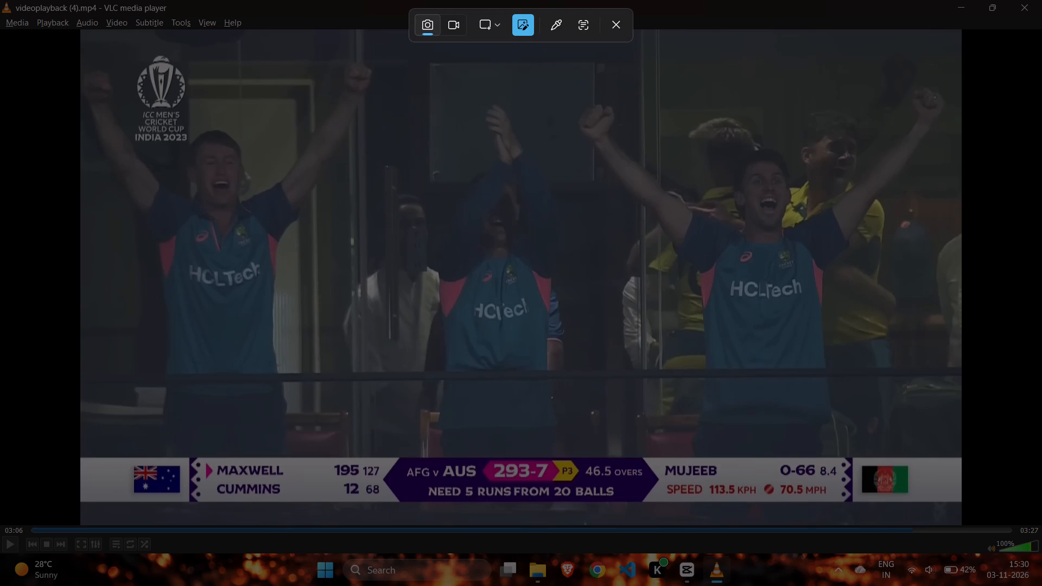
{"action": "left_click_drag", "start_coordinate": [400, 203], "coordinate": [427, 489]}
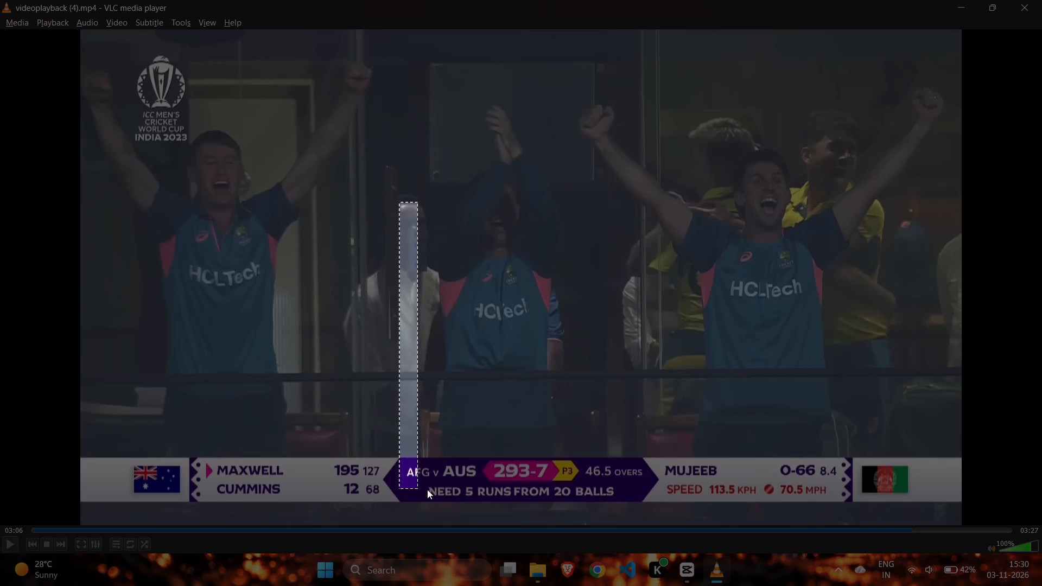
{"action": "left_click_drag", "start_coordinate": [427, 489], "coordinate": [652, 486]}
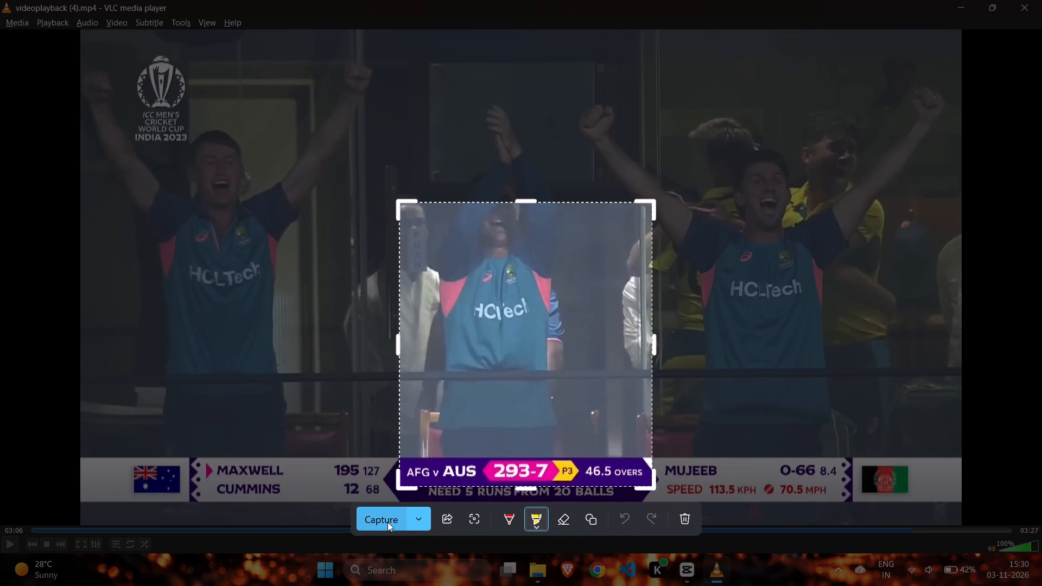
{"action": "left_click_drag", "start_coordinate": [382, 520], "coordinate": [383, 516]}
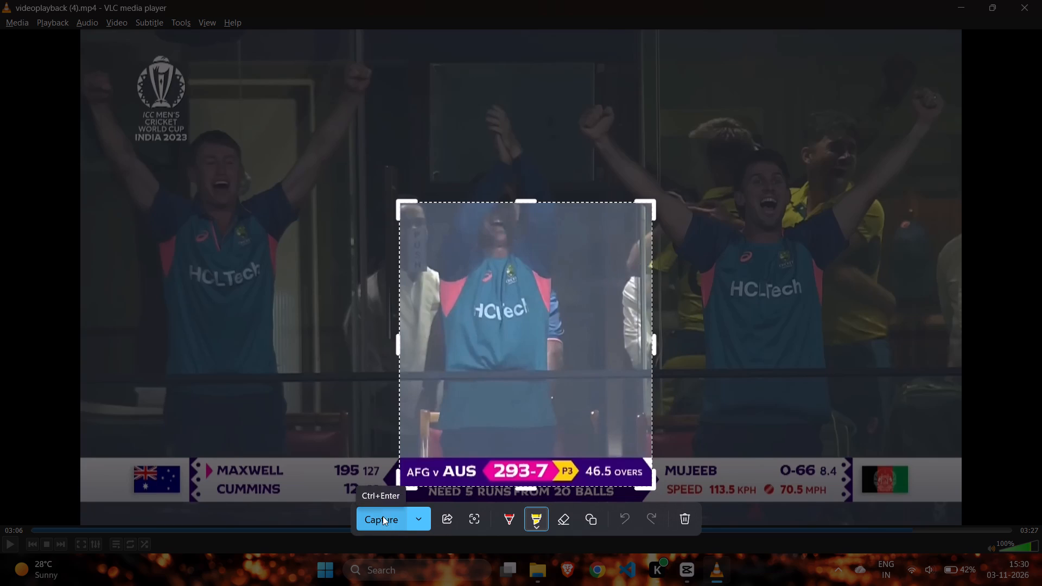
{"action": "left_click_drag", "start_coordinate": [383, 516], "coordinate": [383, 509]}
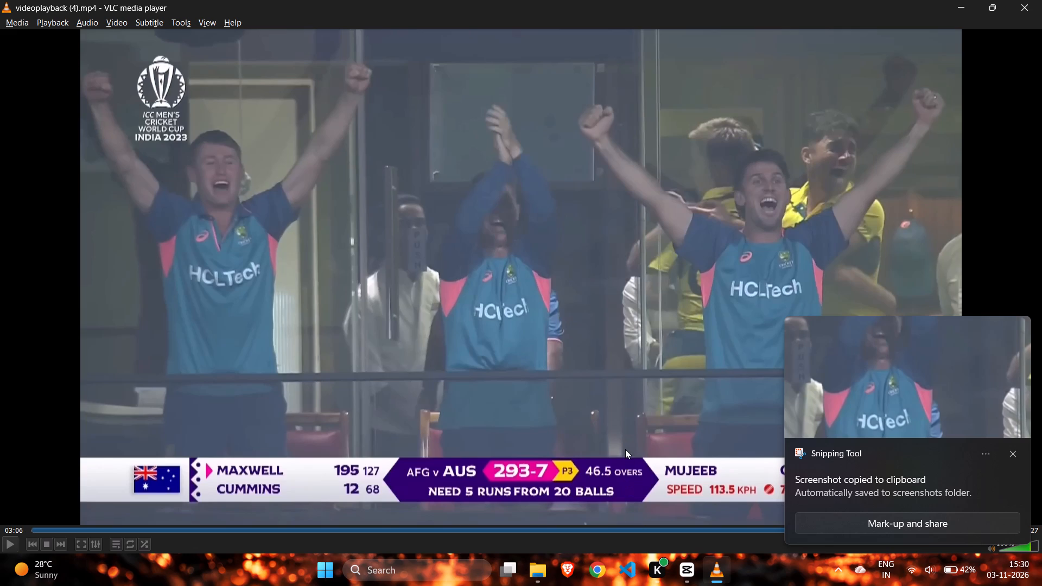
{"action": "left_click", "coordinate": [1014, 453]}
Check the clip's ending at 03:12, close VLC and File Explorer, and return to CapCut.
{"action": "left_click", "coordinate": [929, 530]}
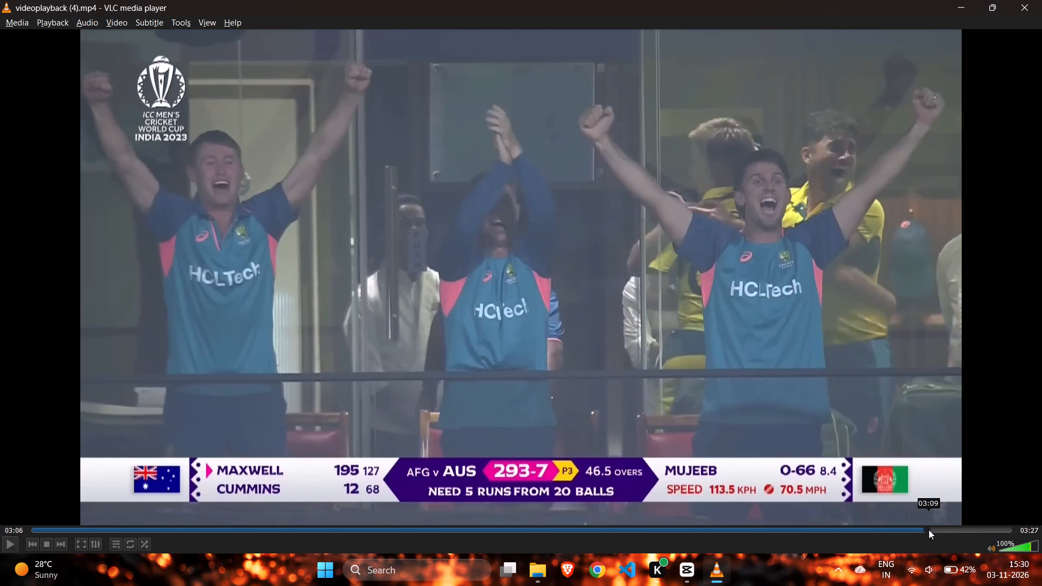
{"action": "left_click", "coordinate": [944, 527]}
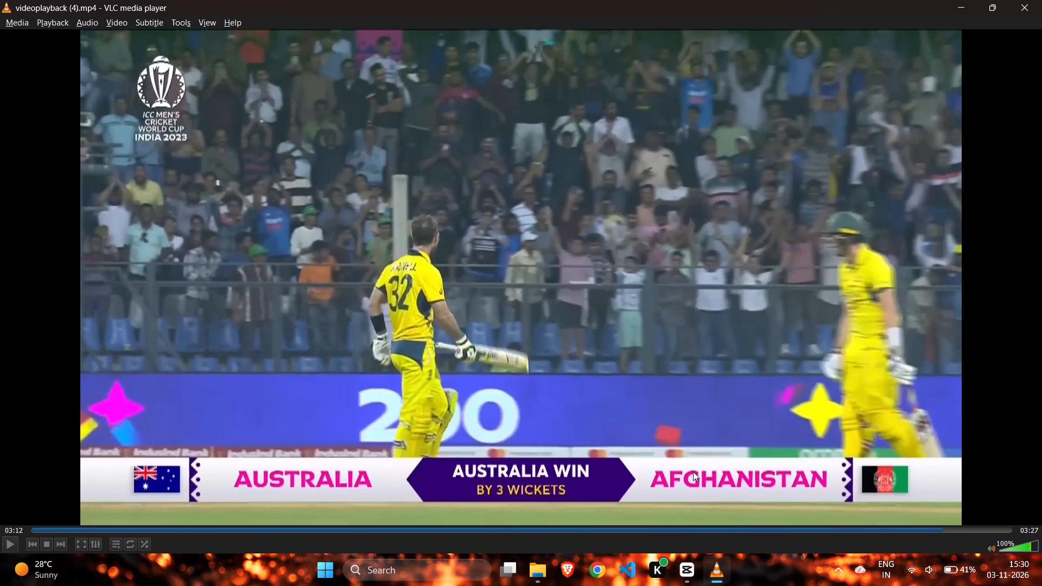
{"action": "left_click", "coordinate": [1039, 5]}
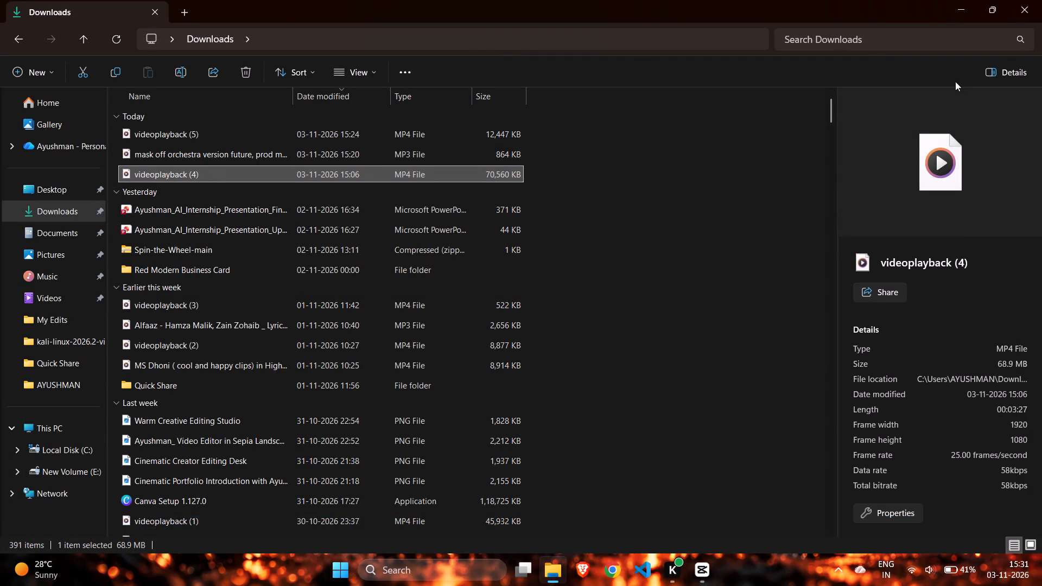
{"action": "left_click", "coordinate": [1028, 11]}
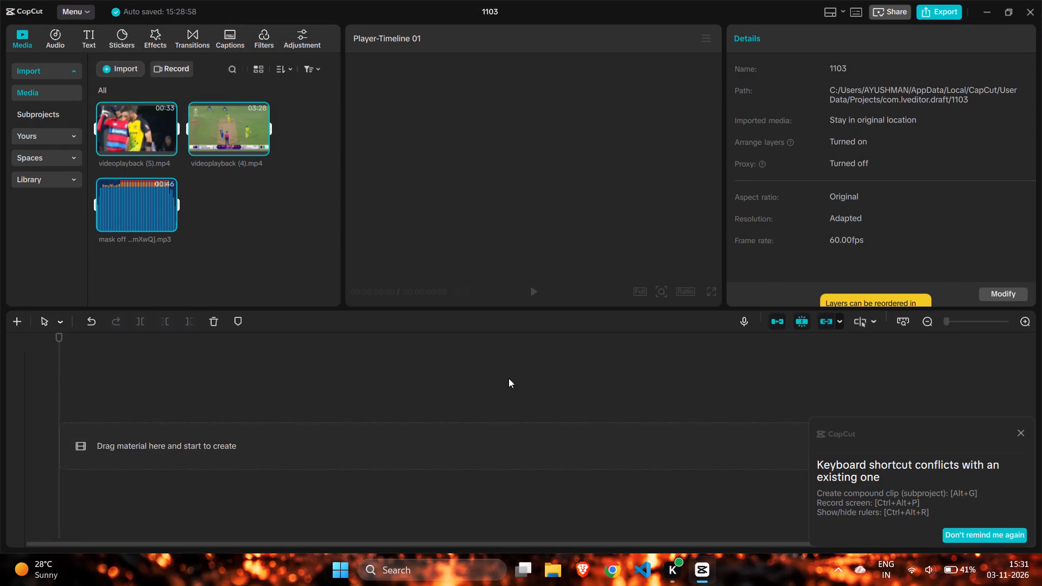
Switch to Google Chrome and search Google for "collage maker".
{"action": "left_click", "coordinate": [611, 567]}
{"action": "left_click", "coordinate": [448, 243]}
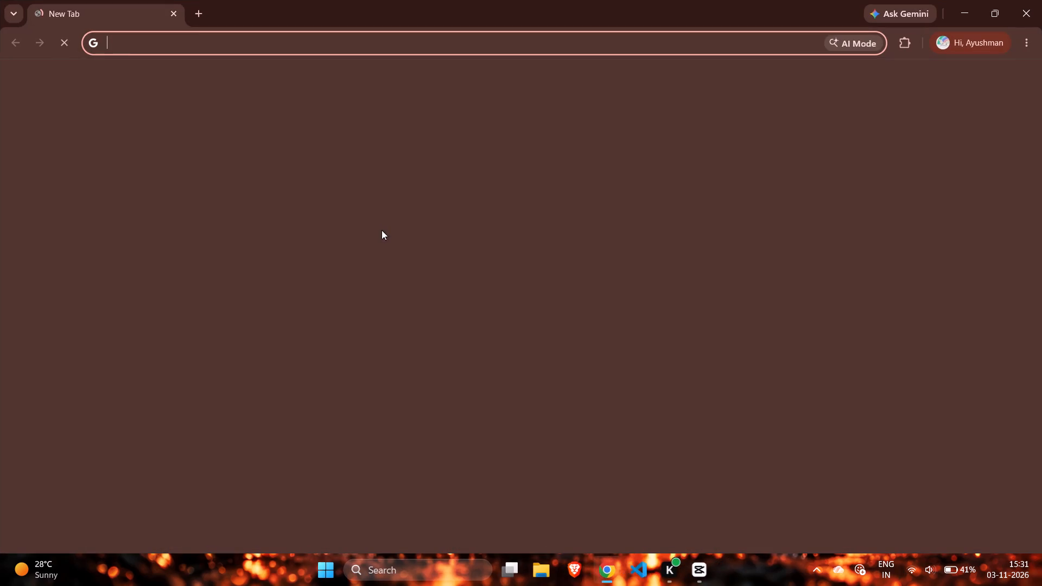
{"action": "left_click", "coordinate": [370, 251]}
{"action": "key", "text": "c"}
{"action": "key", "text": "o"}
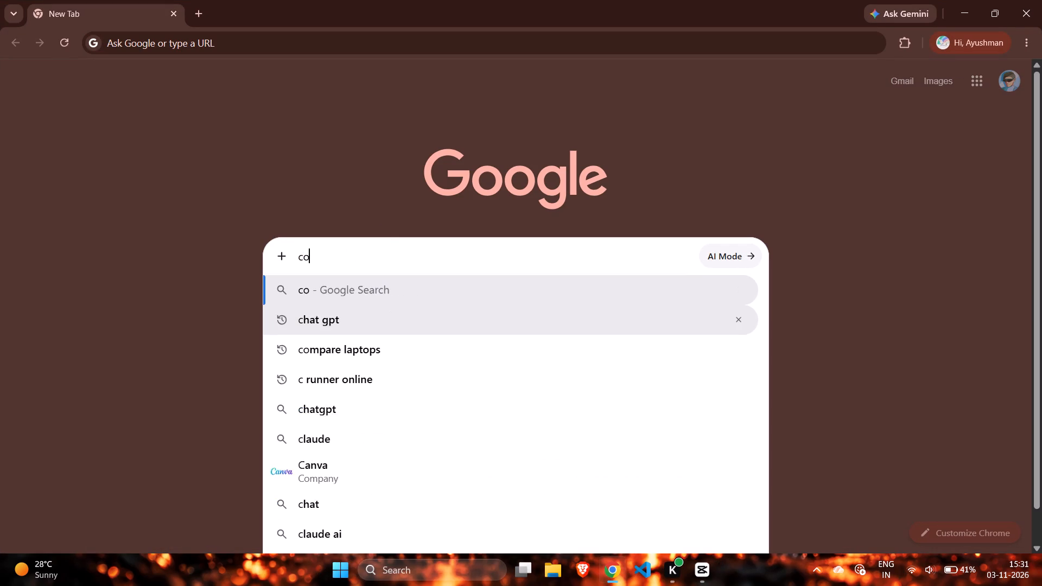
{"action": "type", "text": "ll"}
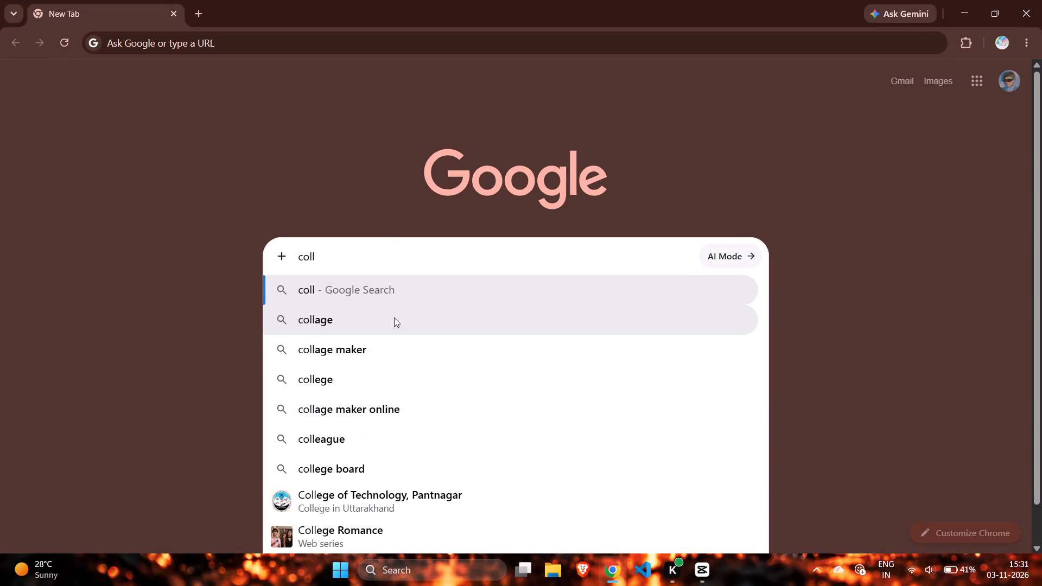
{"action": "left_click", "coordinate": [370, 348]}
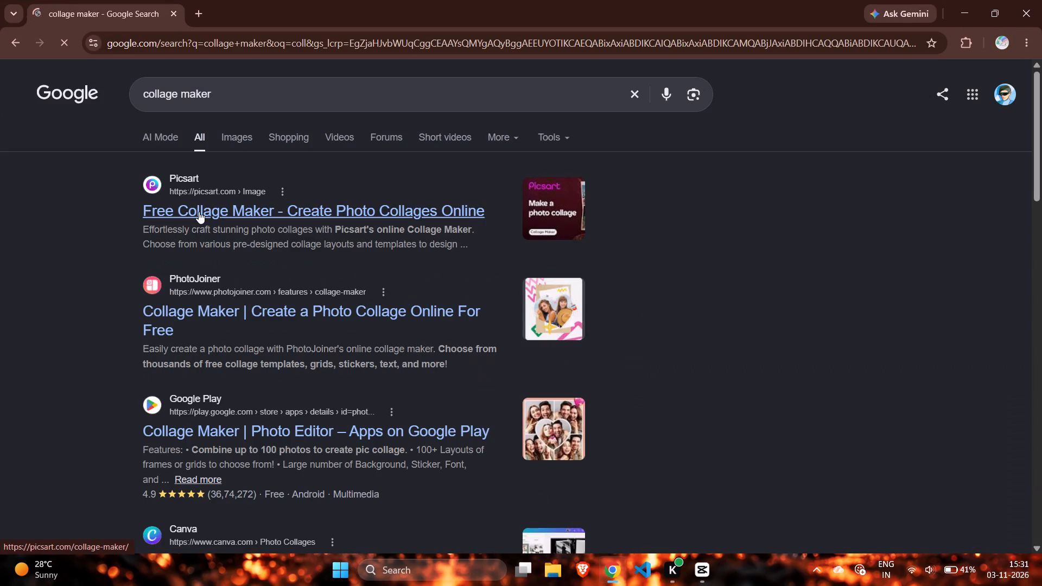
Open Picsart's Free Collage Maker page from the search results and start creating a free collage in its web editor.
{"action": "left_click_drag", "start_coordinate": [199, 212], "coordinate": [217, 216]}
{"action": "left_click", "coordinate": [218, 214]}
{"action": "left_click", "coordinate": [221, 207]}
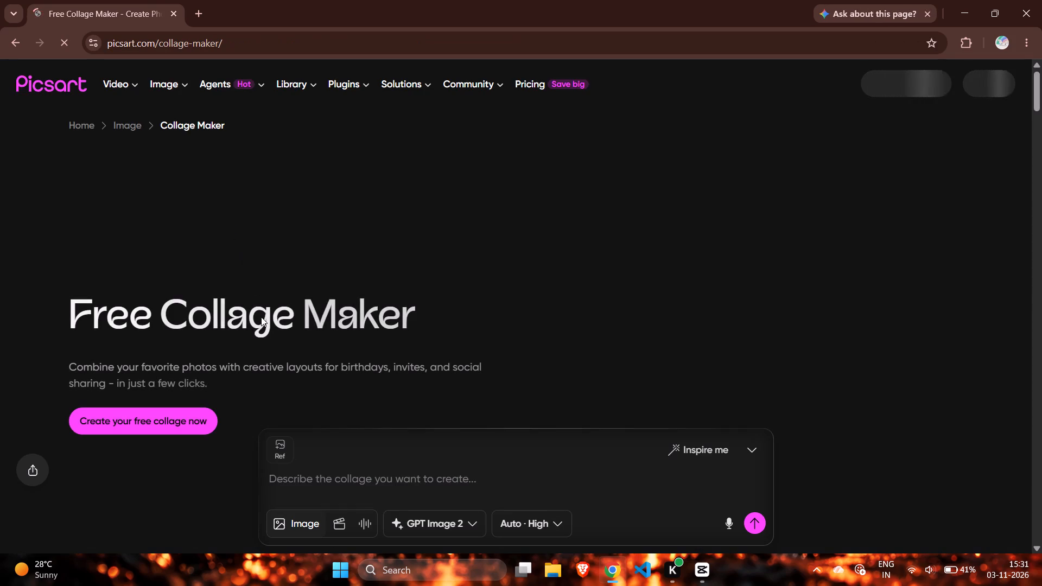
{"action": "scroll", "coordinate": [268, 352], "scroll_direction": "down", "scroll_amount": 2}
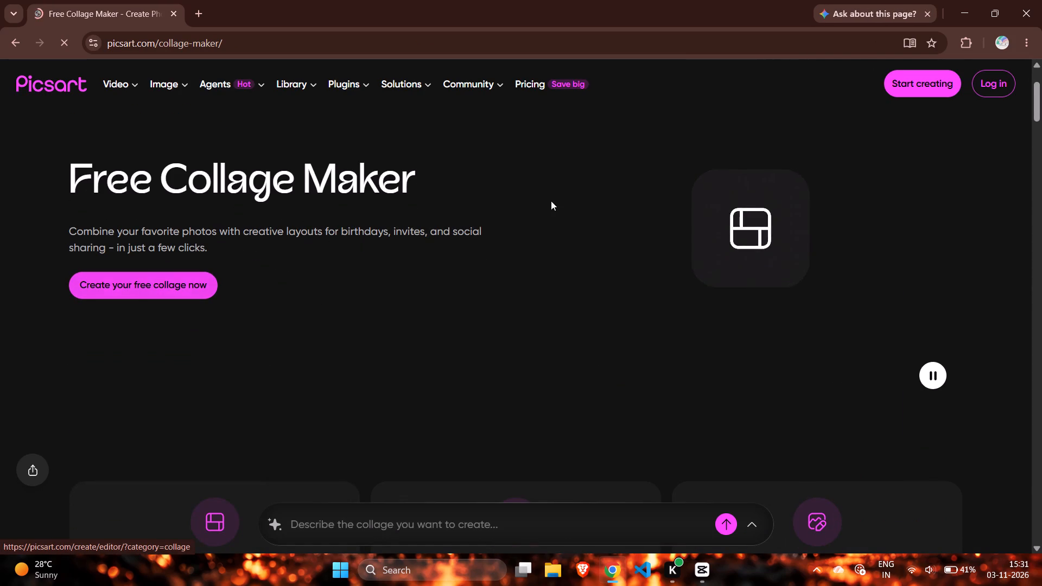
{"action": "left_click", "coordinate": [175, 286]}
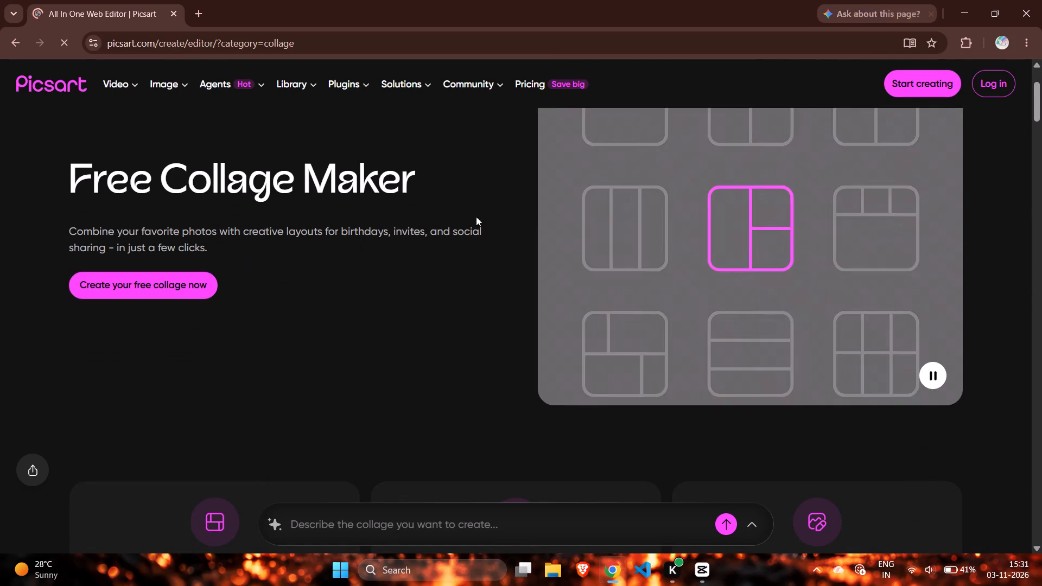
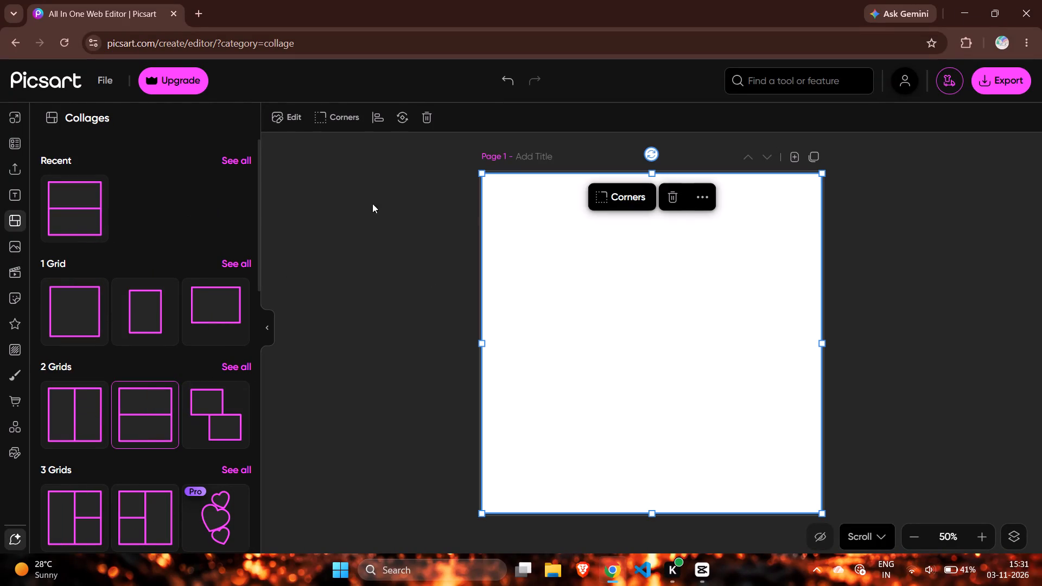
{"action": "left_click", "coordinate": [610, 265]}
{"action": "right_click", "coordinate": [601, 268]}
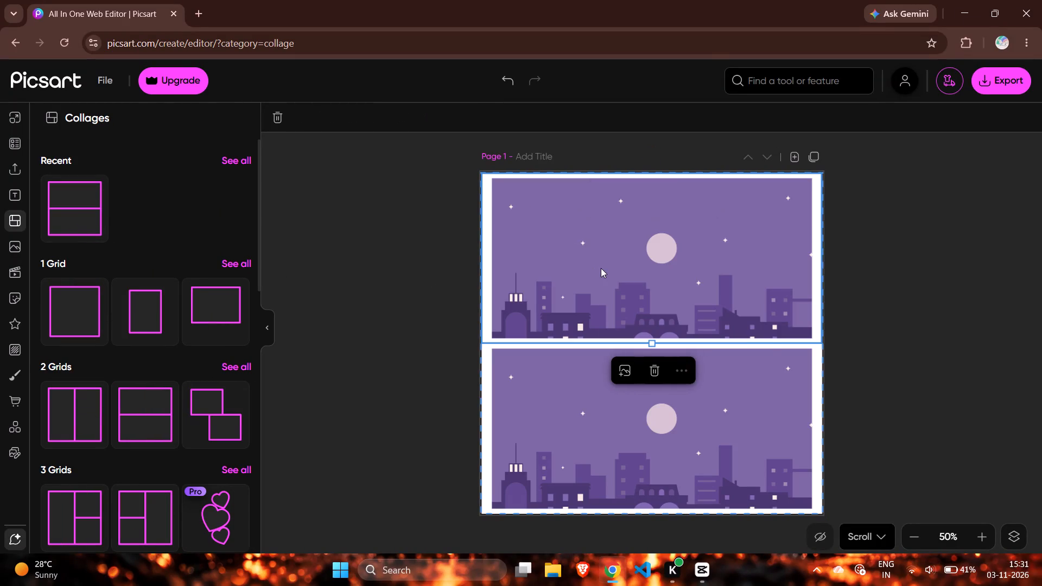
{"action": "left_click", "coordinate": [561, 289]}
{"action": "left_click", "coordinate": [566, 284]}
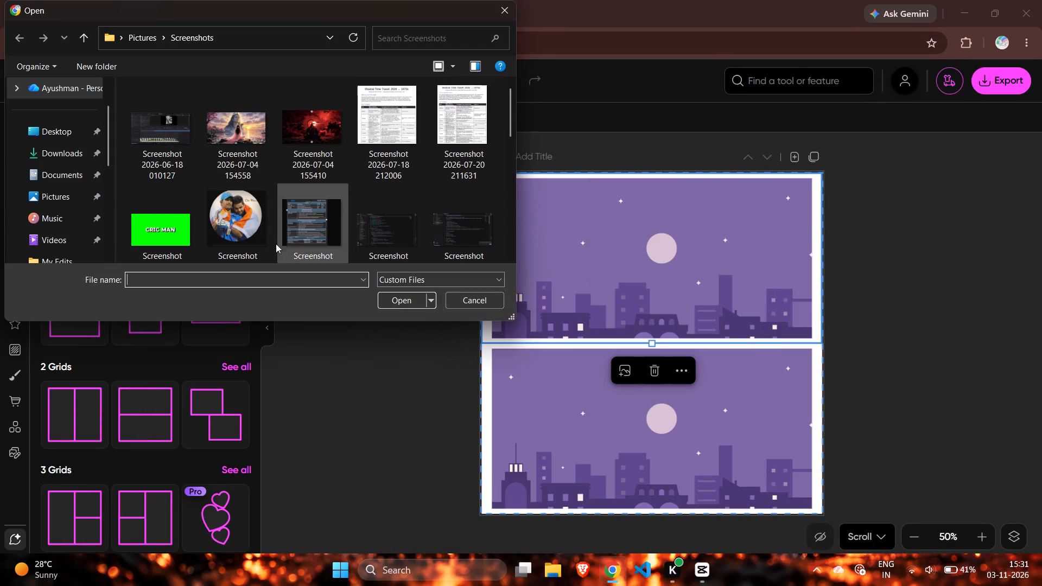
{"action": "scroll", "coordinate": [60, 114], "scroll_direction": "up", "scroll_amount": 2}
{"action": "left_click", "coordinate": [61, 115]}
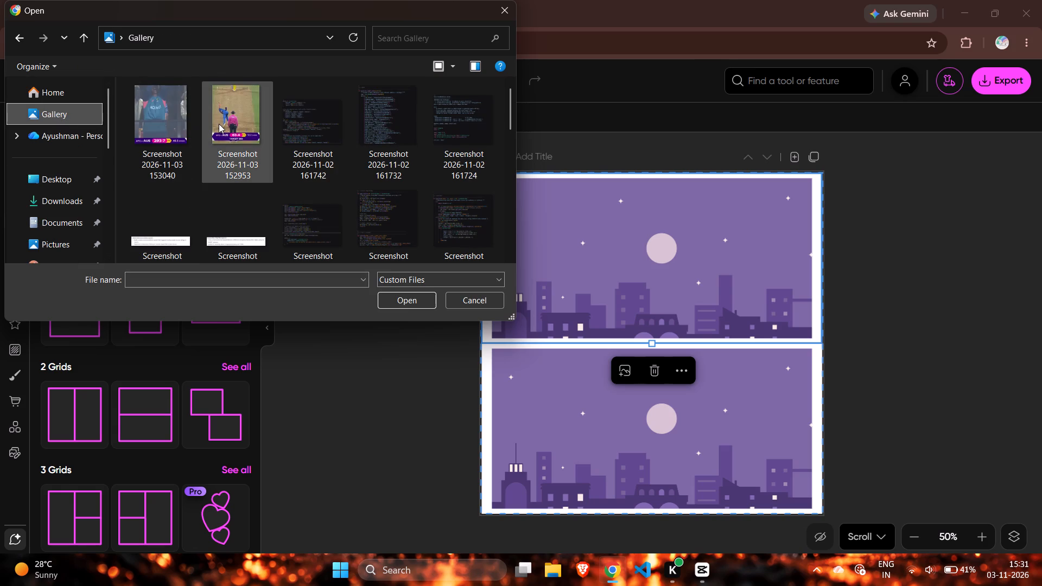
{"action": "left_click", "coordinate": [220, 130]}
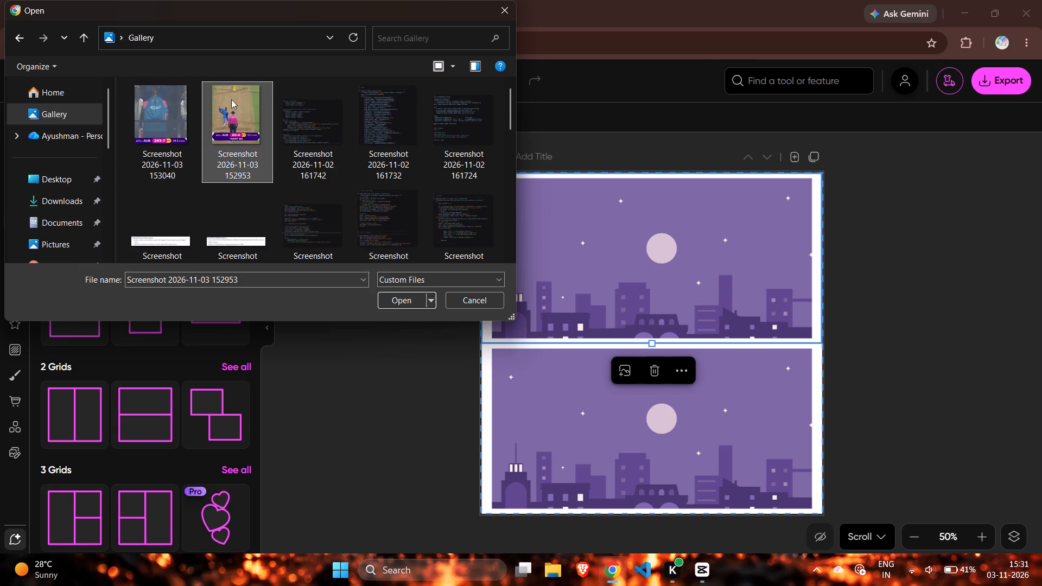
{"action": "left_click_drag", "start_coordinate": [285, 69], "coordinate": [168, 130]}
{"action": "left_click", "coordinate": [385, 300]}
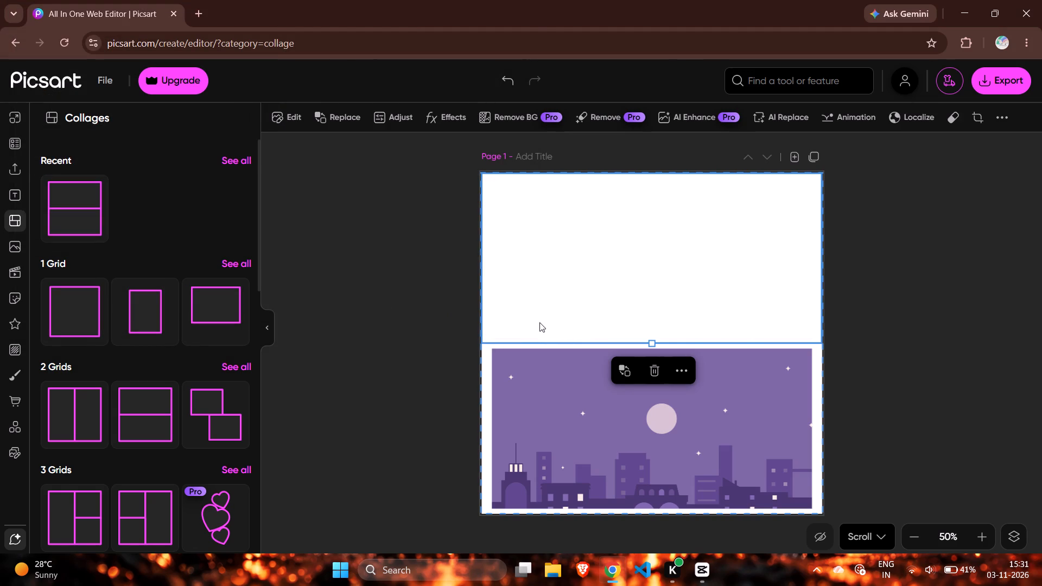
{"action": "right_click", "coordinate": [560, 394]}
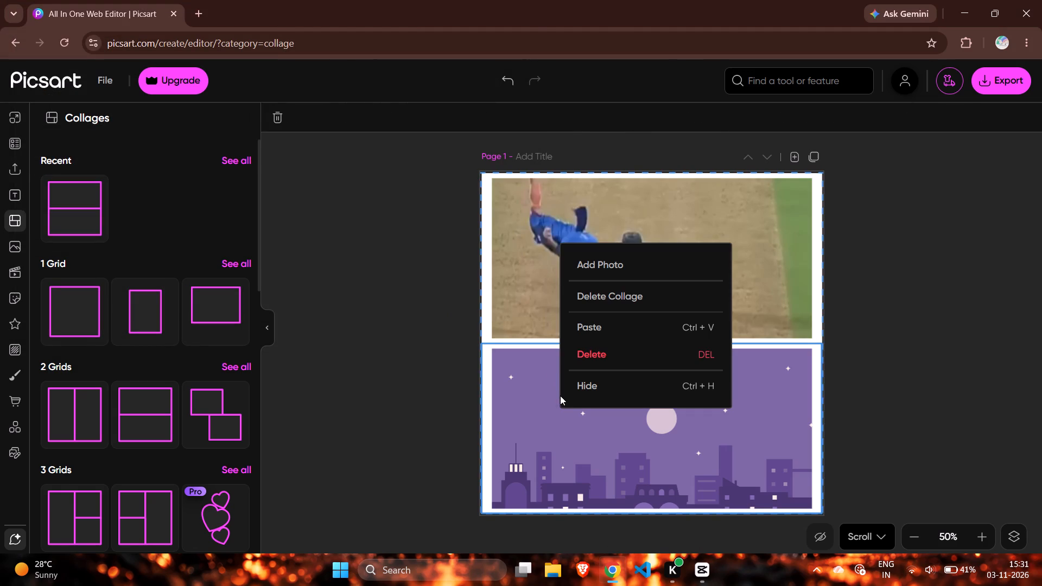
{"action": "left_click", "coordinate": [595, 260]}
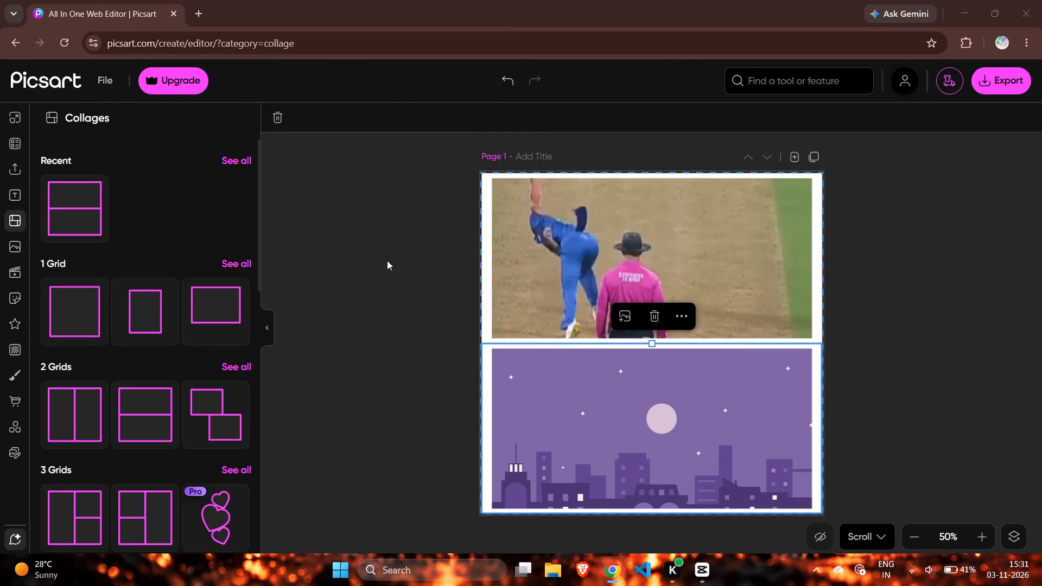
{"action": "scroll", "coordinate": [67, 104], "scroll_direction": "up", "scroll_amount": 2}
{"action": "left_click_drag", "start_coordinate": [67, 104], "coordinate": [69, 110]}
{"action": "left_click", "coordinate": [71, 116]}
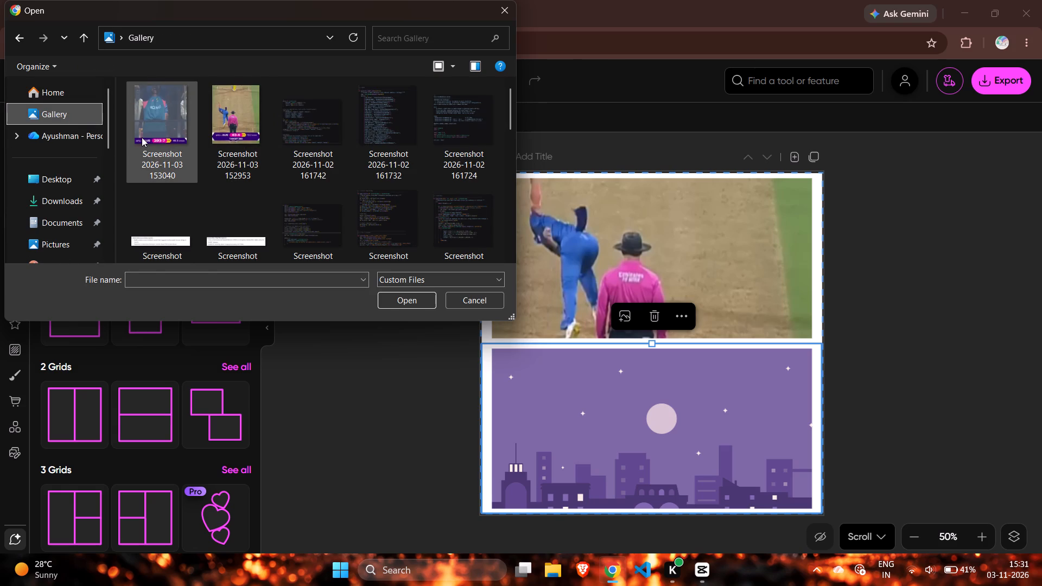
{"action": "left_click", "coordinate": [142, 137]}
{"action": "left_click", "coordinate": [396, 298]}
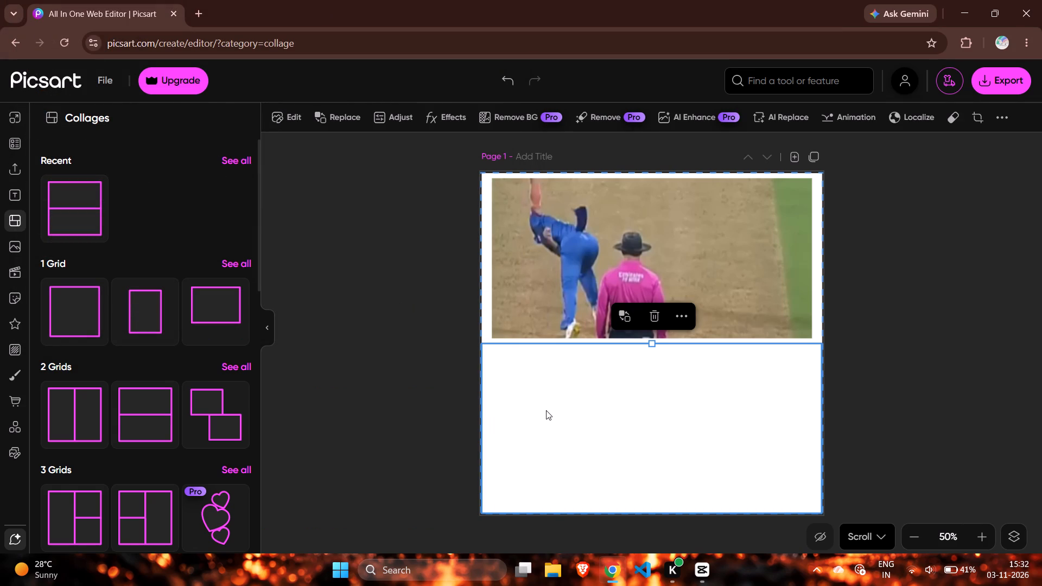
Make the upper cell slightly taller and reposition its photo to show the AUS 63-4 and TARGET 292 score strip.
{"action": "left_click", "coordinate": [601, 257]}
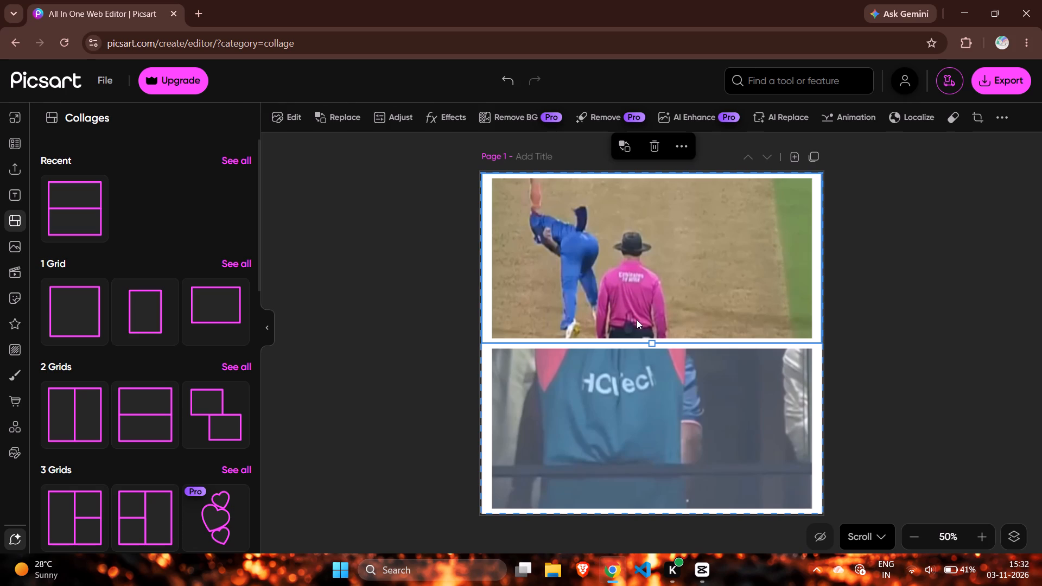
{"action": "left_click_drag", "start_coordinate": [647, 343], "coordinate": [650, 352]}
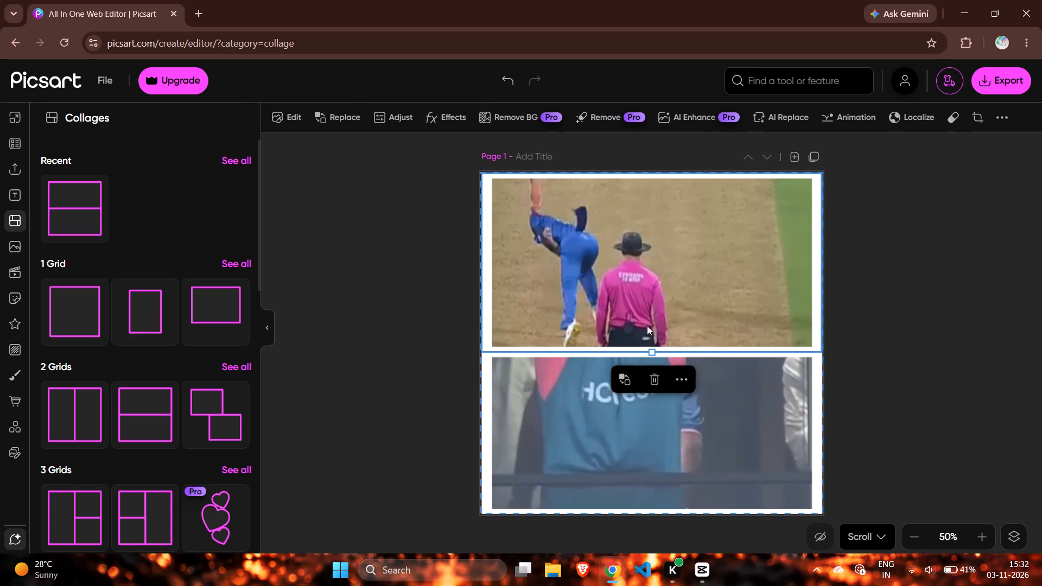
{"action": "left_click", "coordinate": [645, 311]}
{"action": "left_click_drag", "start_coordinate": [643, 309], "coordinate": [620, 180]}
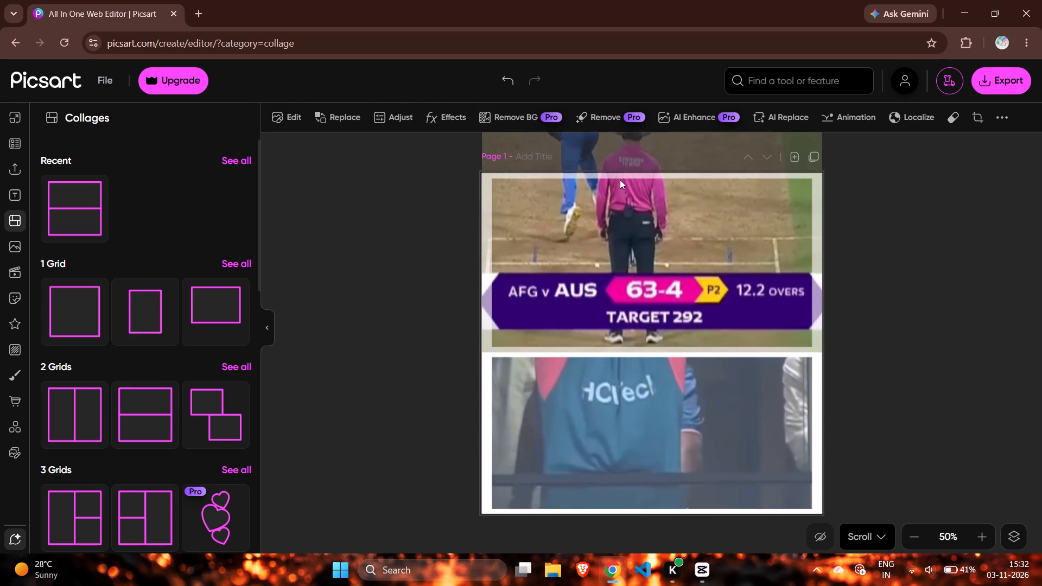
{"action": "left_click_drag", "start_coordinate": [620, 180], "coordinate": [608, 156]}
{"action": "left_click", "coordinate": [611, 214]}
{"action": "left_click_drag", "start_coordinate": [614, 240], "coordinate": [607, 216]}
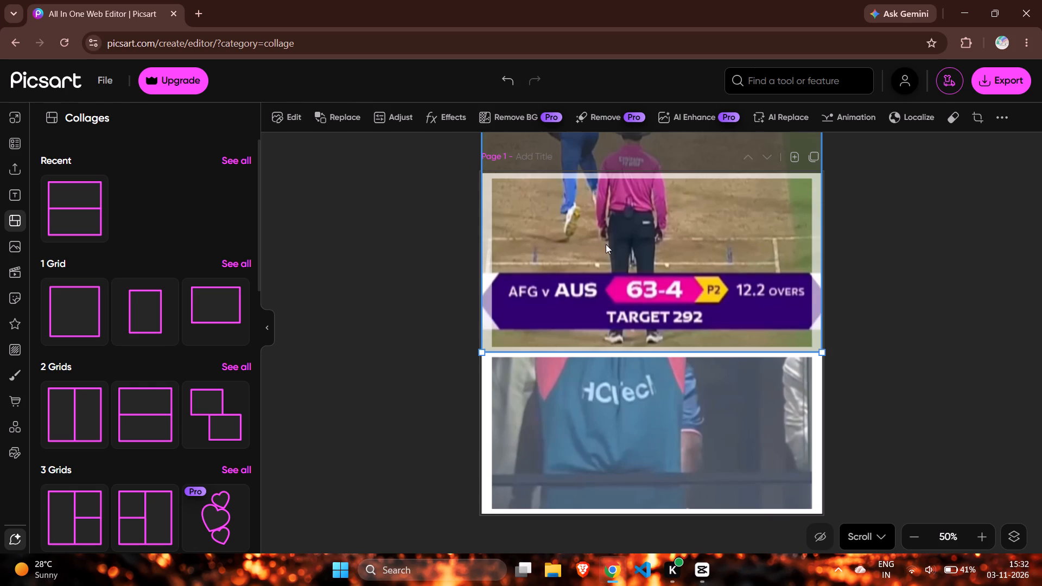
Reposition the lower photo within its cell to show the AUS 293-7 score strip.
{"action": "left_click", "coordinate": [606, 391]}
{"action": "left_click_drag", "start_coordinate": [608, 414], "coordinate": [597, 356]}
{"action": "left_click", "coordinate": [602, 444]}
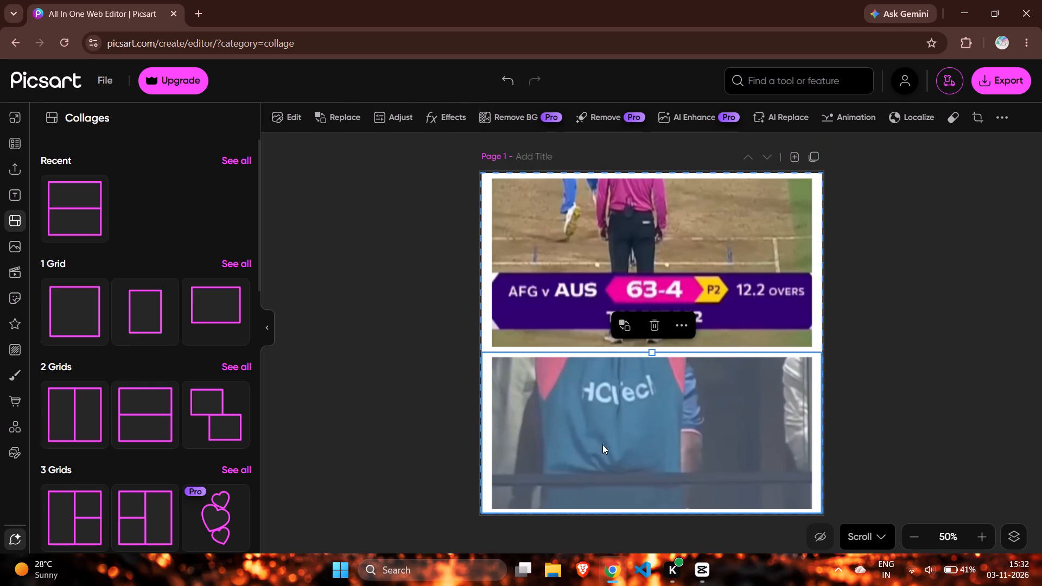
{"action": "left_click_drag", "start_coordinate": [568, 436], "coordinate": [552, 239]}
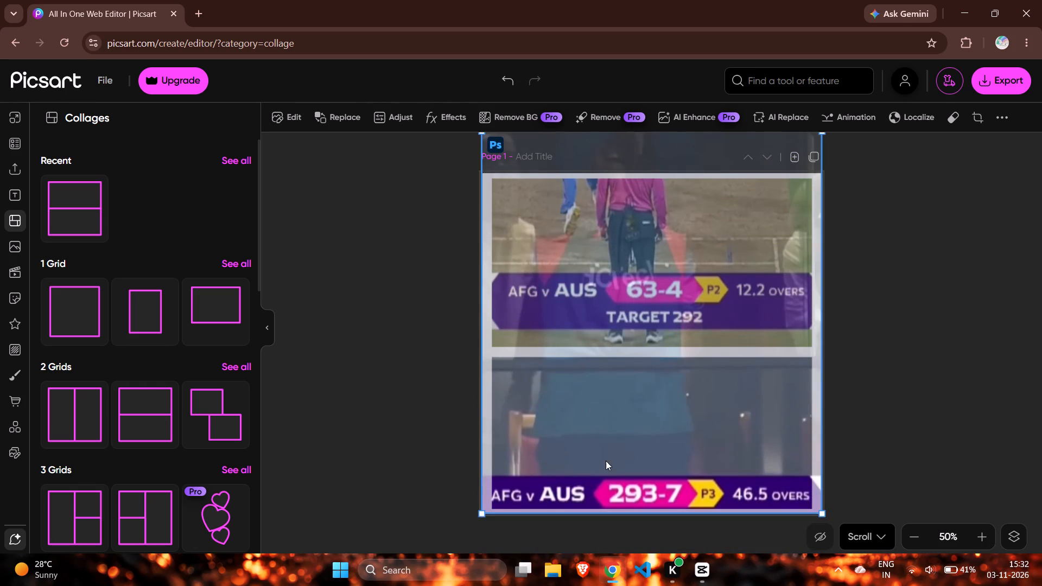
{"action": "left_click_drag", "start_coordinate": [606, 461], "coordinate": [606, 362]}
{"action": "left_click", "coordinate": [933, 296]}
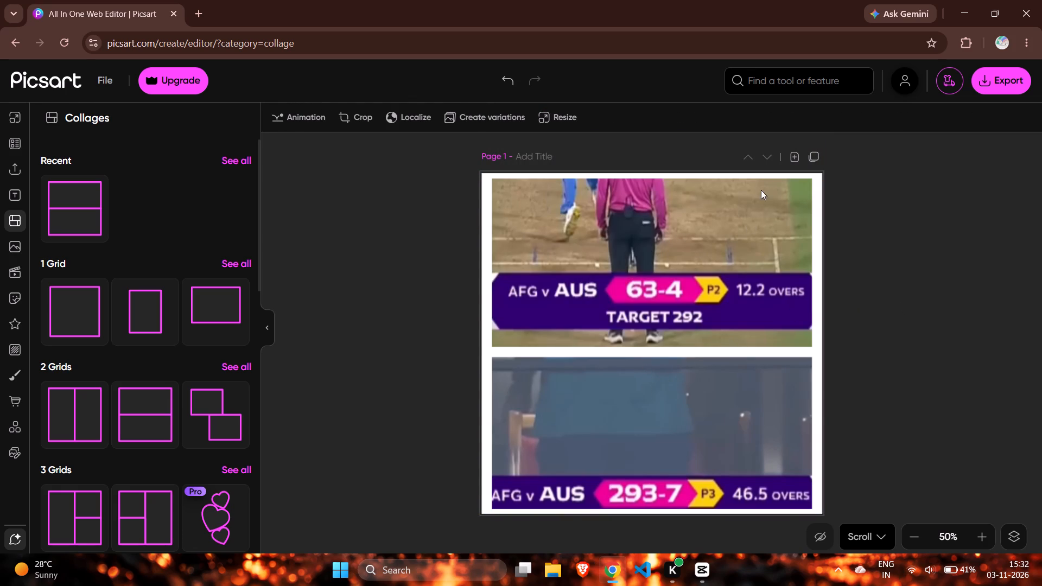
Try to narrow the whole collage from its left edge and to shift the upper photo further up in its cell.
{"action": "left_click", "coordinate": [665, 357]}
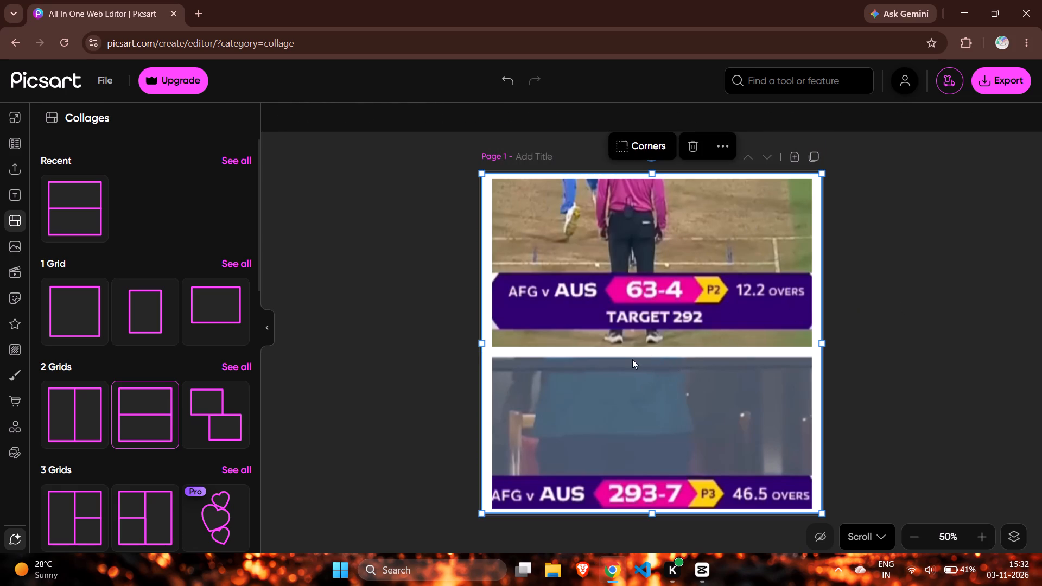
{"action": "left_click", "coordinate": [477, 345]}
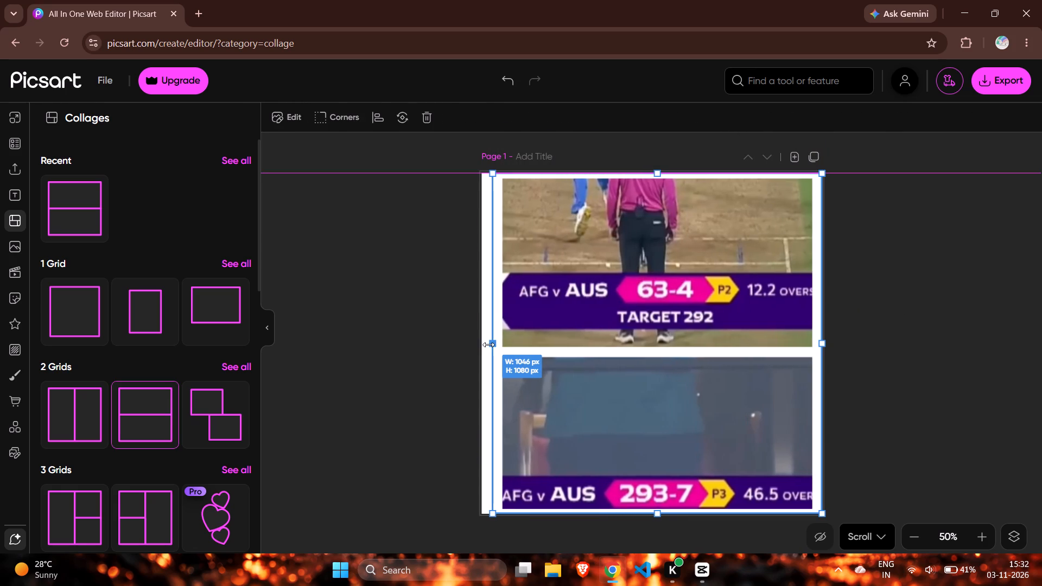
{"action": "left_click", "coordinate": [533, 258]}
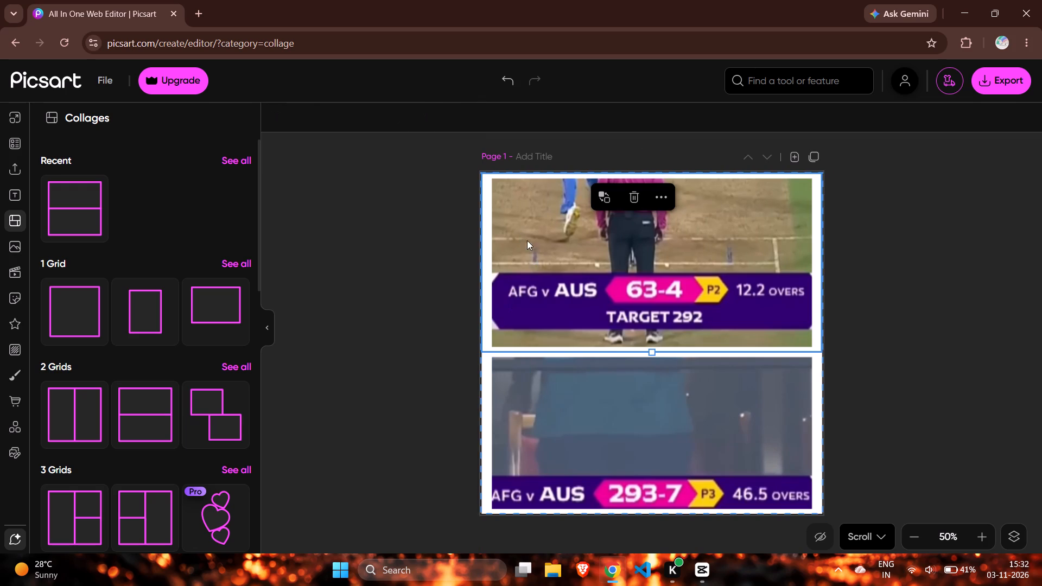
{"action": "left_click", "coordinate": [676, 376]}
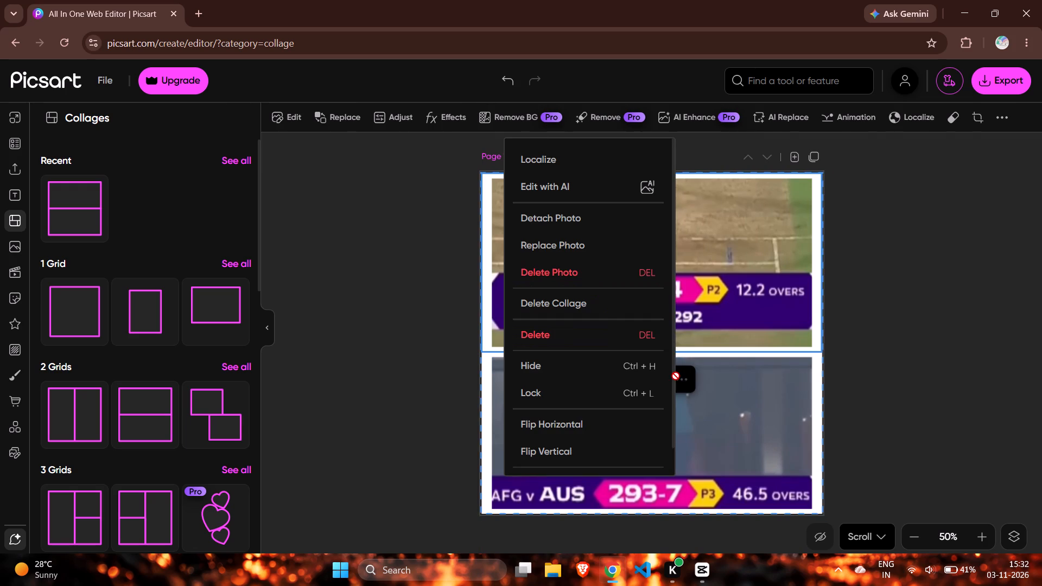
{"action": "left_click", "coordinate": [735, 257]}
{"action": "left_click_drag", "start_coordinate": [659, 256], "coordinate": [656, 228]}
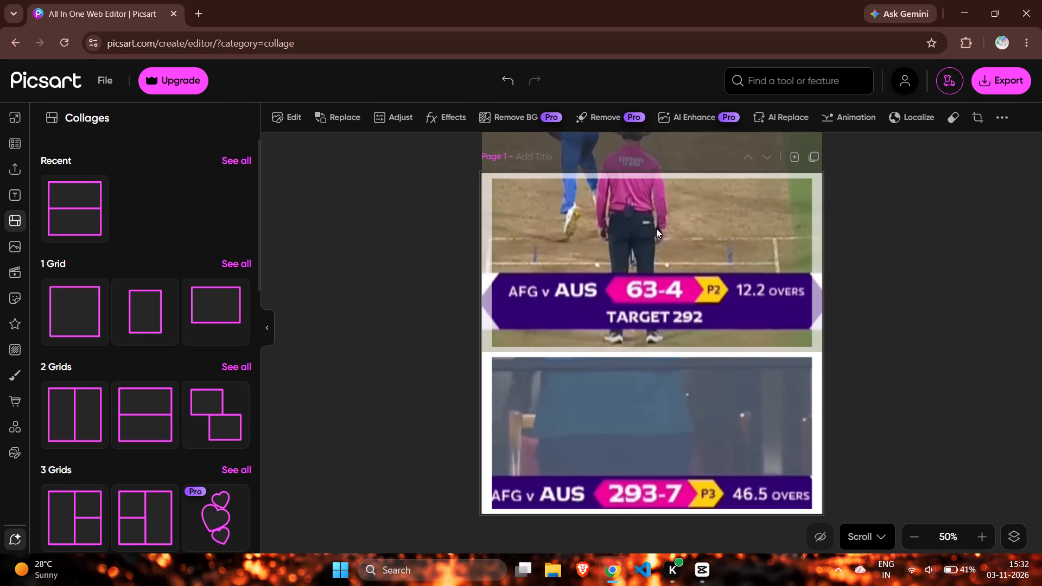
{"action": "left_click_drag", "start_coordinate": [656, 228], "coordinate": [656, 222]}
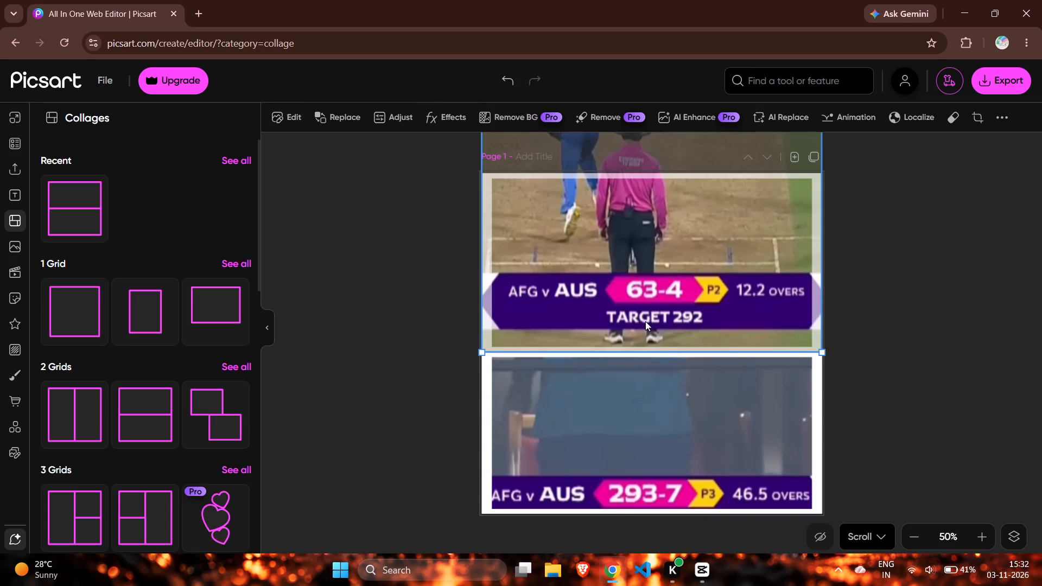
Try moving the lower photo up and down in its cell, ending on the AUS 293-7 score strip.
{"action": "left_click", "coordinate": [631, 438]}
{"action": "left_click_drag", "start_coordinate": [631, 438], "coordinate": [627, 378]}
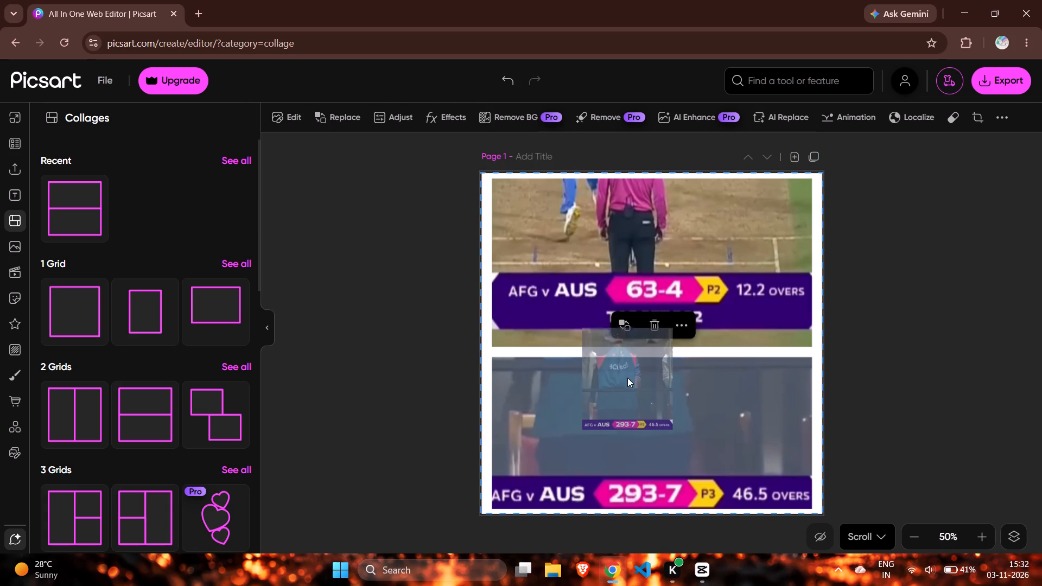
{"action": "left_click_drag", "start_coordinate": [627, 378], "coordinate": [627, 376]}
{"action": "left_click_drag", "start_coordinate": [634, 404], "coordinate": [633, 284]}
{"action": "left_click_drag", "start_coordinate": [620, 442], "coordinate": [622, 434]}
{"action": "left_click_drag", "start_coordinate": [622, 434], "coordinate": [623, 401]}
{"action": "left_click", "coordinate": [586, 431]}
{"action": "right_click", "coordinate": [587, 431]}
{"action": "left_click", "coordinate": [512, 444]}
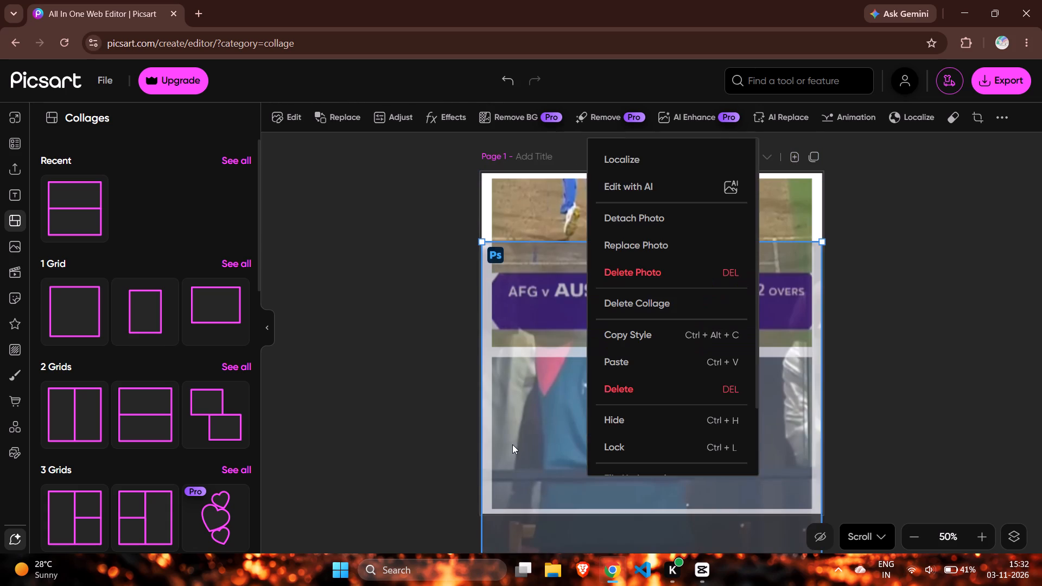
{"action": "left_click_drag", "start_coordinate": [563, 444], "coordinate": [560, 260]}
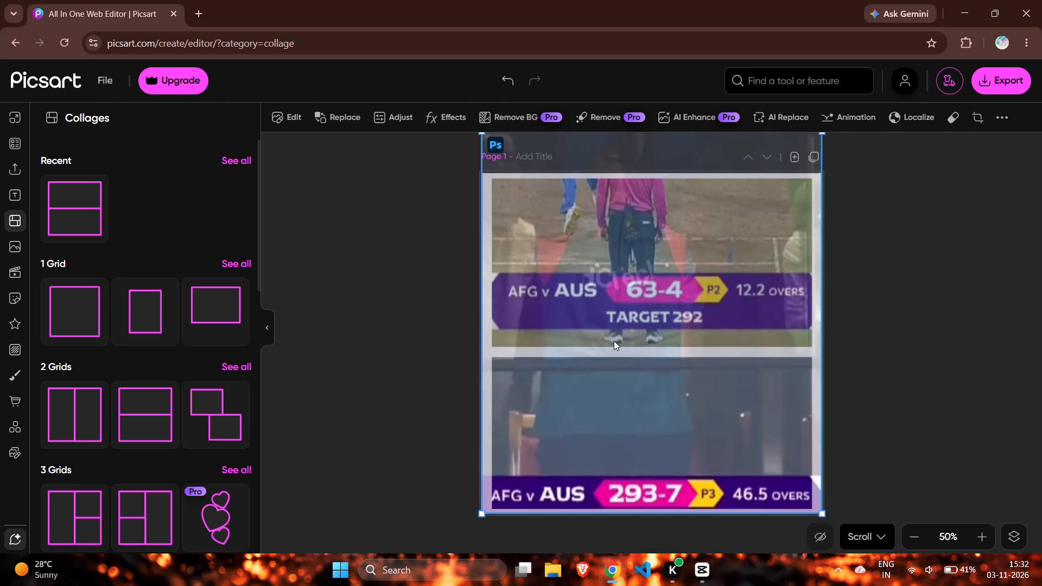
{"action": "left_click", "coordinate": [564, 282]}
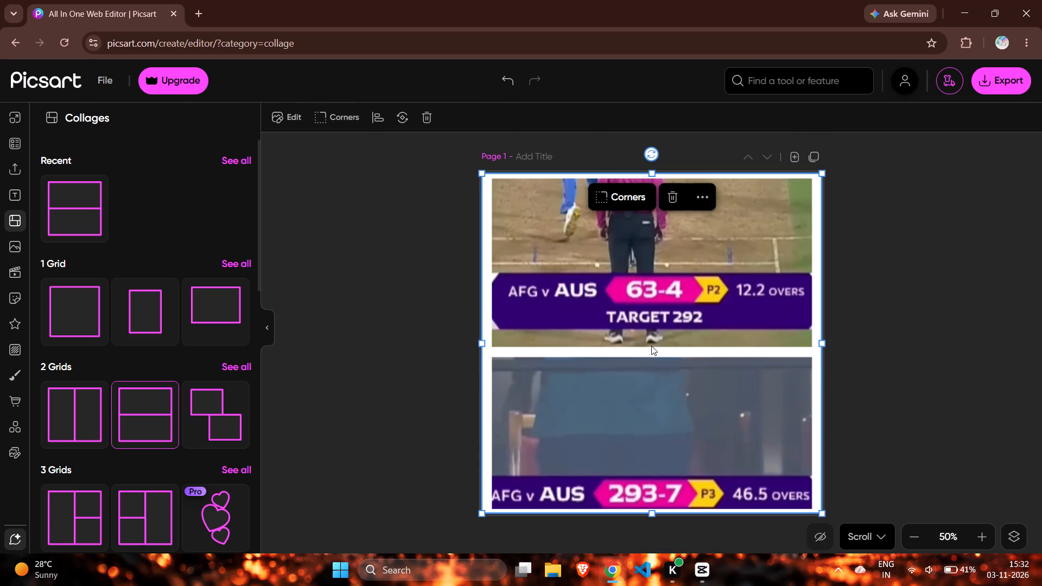
Lower the divider between the two cells so the upper photo takes about 70% of the collage height.
{"action": "left_click", "coordinate": [646, 343]}
{"action": "left_click_drag", "start_coordinate": [646, 353], "coordinate": [649, 360]}
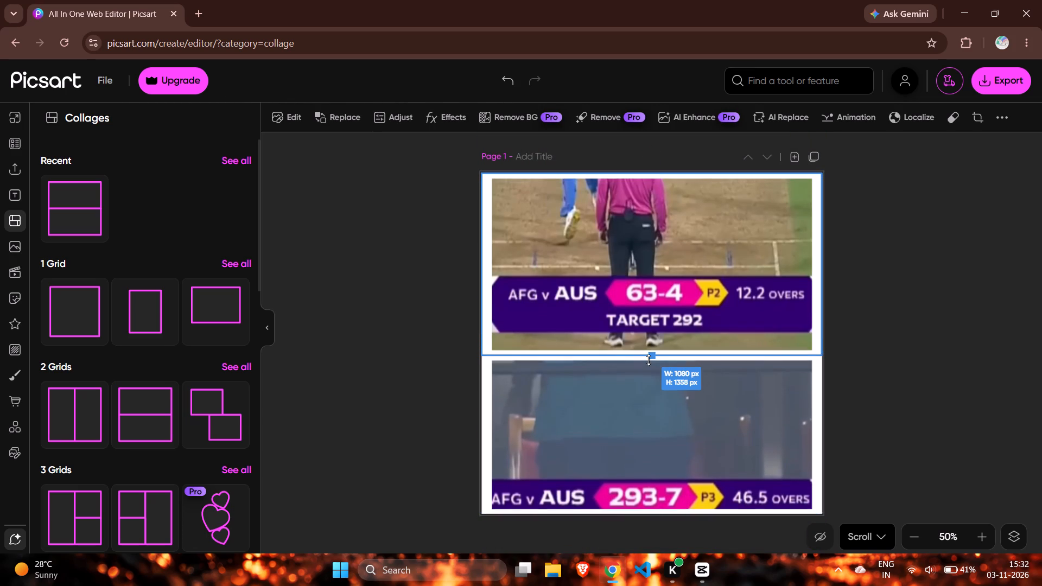
{"action": "left_click_drag", "start_coordinate": [649, 360], "coordinate": [649, 431]}
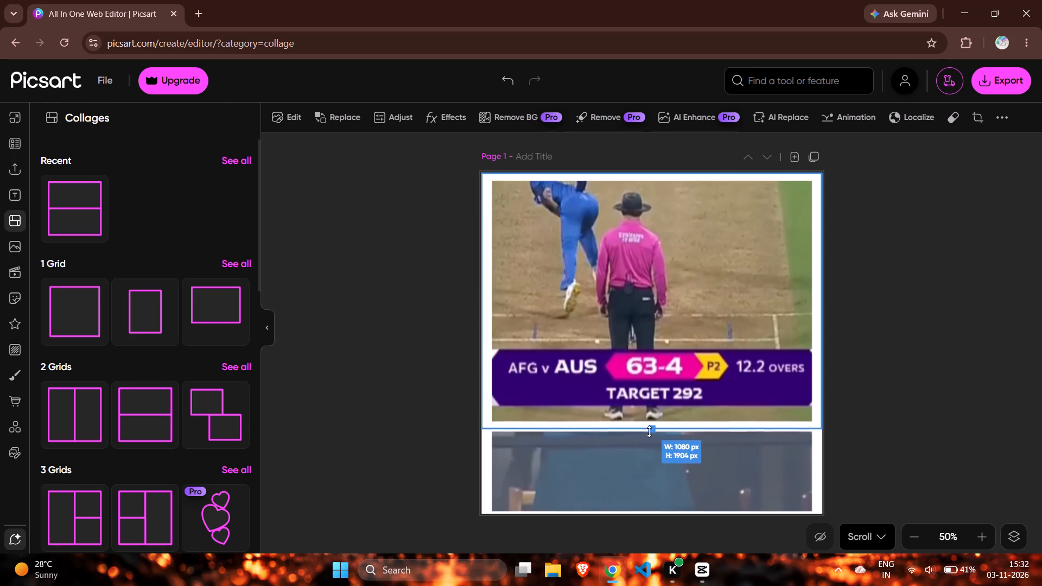
{"action": "left_click_drag", "start_coordinate": [649, 431], "coordinate": [647, 415]}
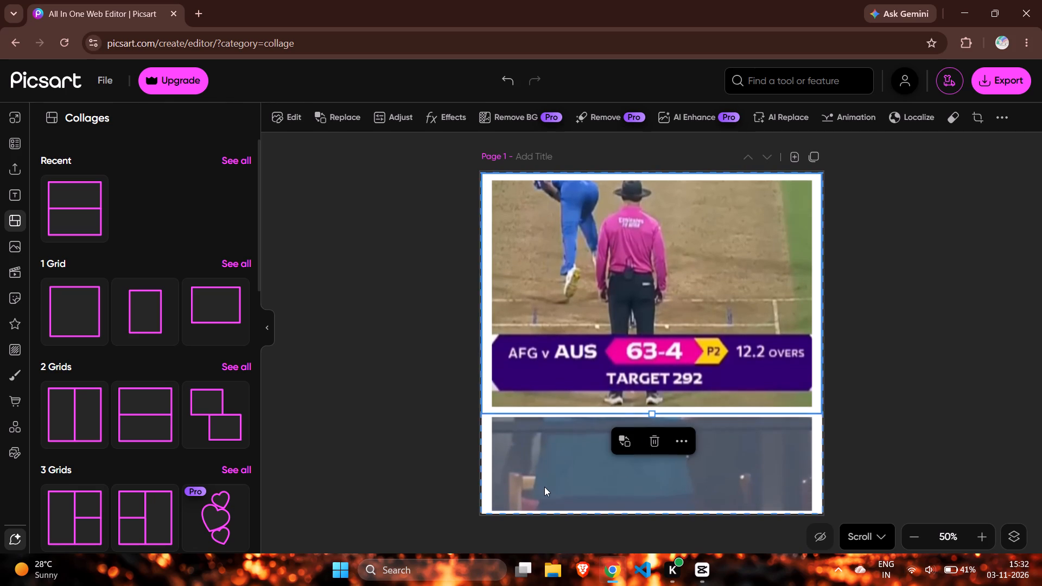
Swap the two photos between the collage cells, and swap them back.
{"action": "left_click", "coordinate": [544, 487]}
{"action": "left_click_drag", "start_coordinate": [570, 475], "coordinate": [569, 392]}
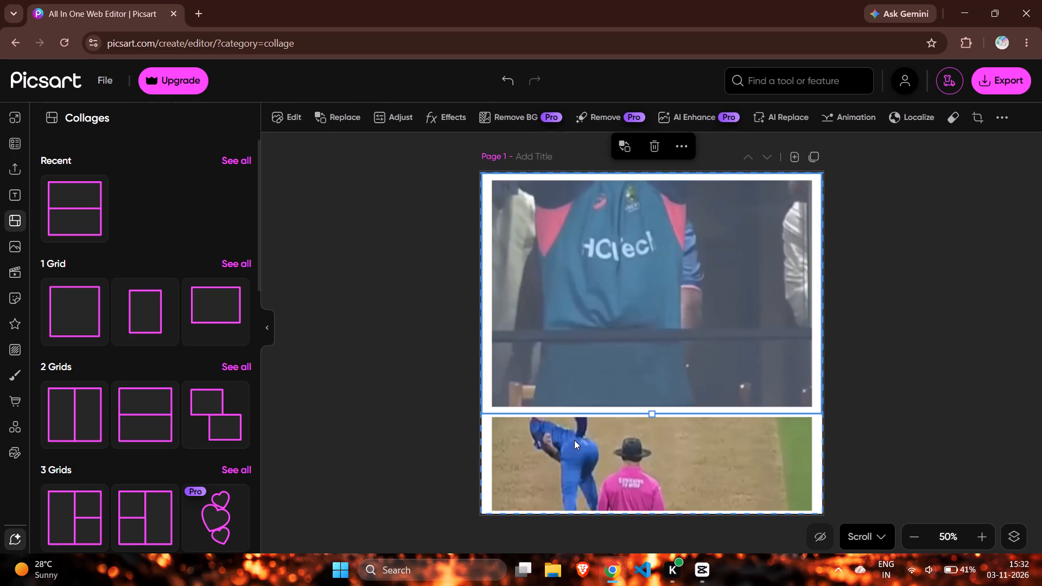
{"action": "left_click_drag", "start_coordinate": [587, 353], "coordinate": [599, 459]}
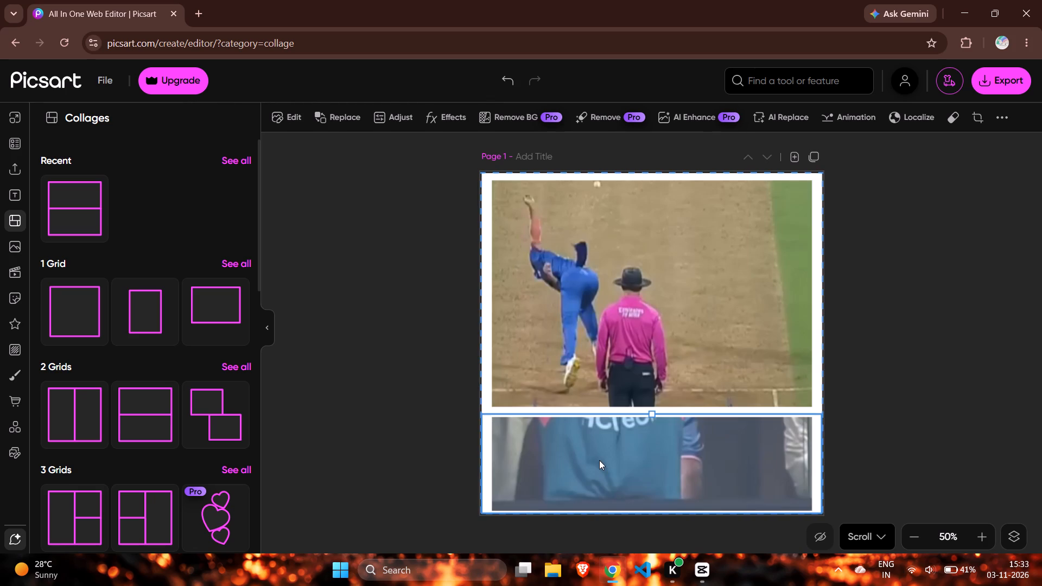
Reposition the lower photo in its shorter cell to show the AUS 293-7 score strip.
{"action": "left_click", "coordinate": [599, 460]}
{"action": "left_click_drag", "start_coordinate": [598, 455], "coordinate": [592, 297]}
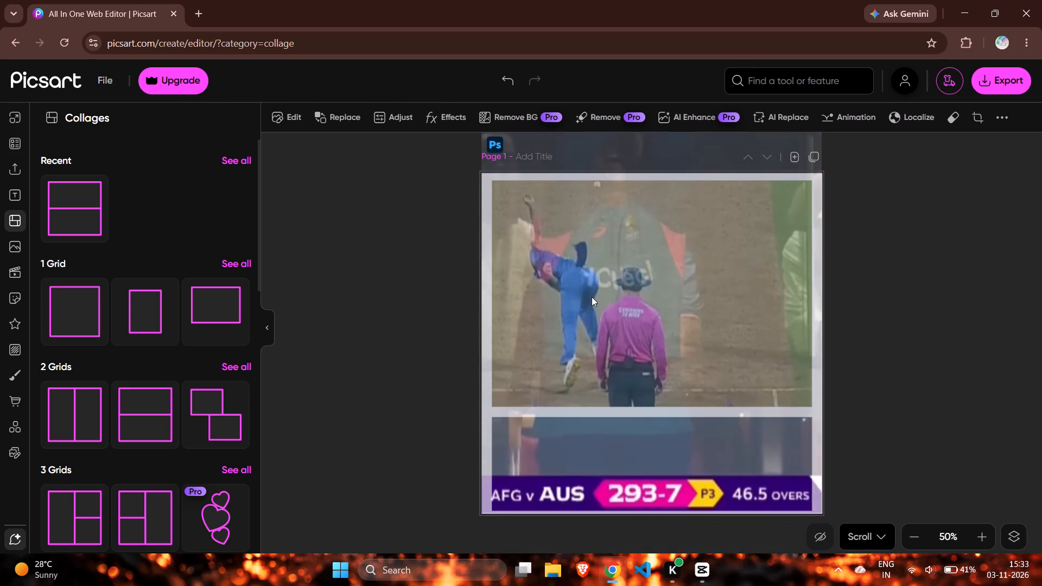
{"action": "left_click_drag", "start_coordinate": [592, 297], "coordinate": [591, 271]}
{"action": "left_click", "coordinate": [864, 336]}
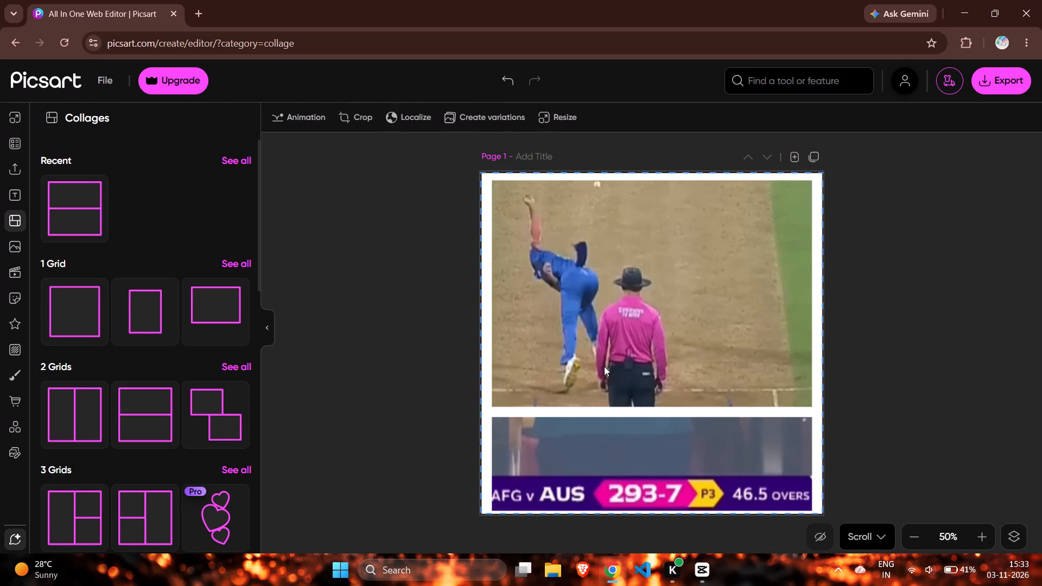
Reposition the upper photo in its collage cell so the AUS 63-4 score strip with TARGET 292 shows.
{"action": "left_click", "coordinate": [604, 366]}
{"action": "left_click", "coordinate": [614, 363]}
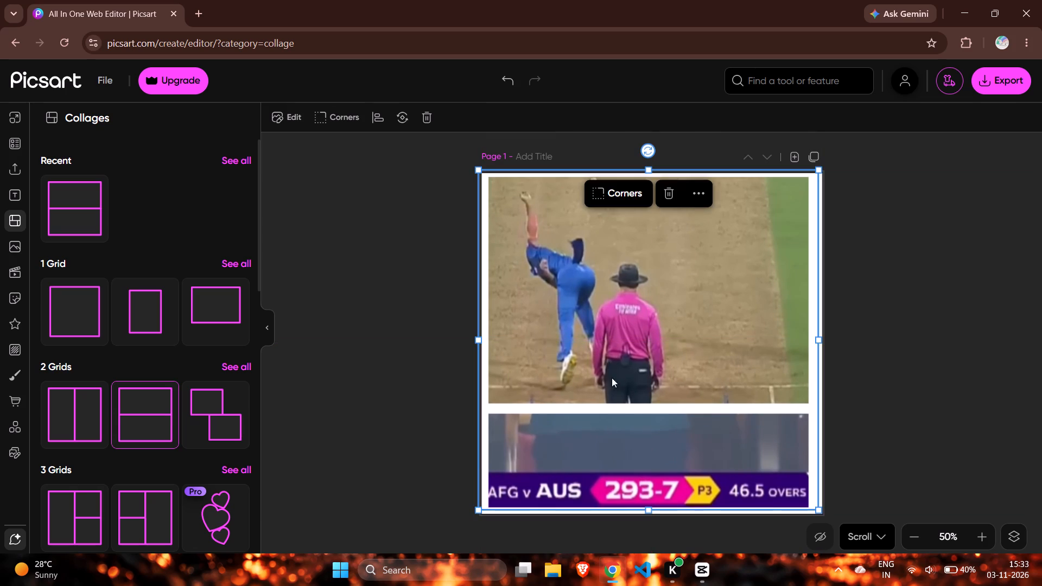
{"action": "left_click", "coordinate": [612, 368]}
{"action": "left_click_drag", "start_coordinate": [612, 365], "coordinate": [612, 351]}
{"action": "left_click", "coordinate": [581, 349]}
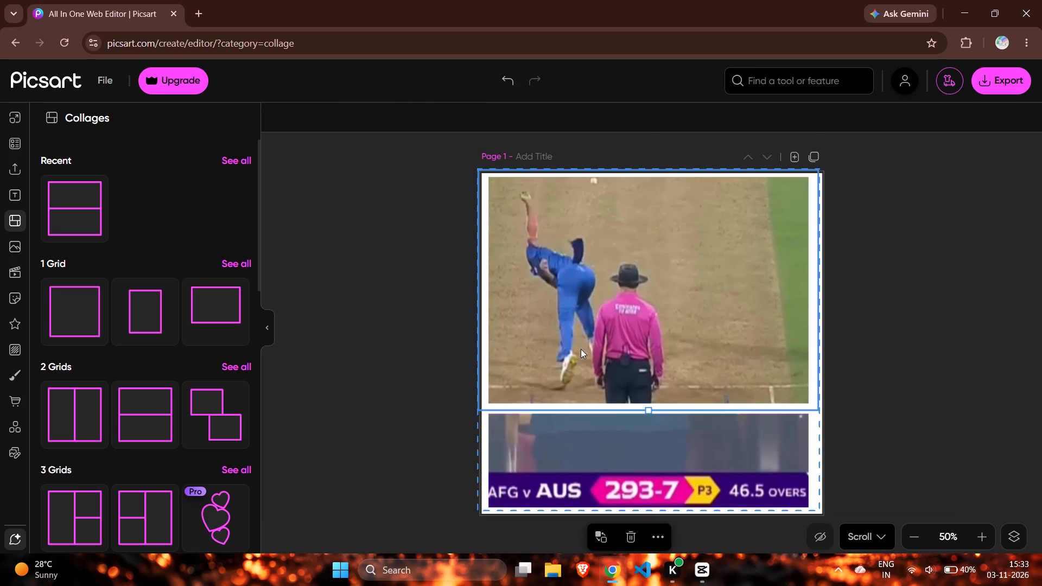
{"action": "left_click_drag", "start_coordinate": [577, 342], "coordinate": [578, 254]}
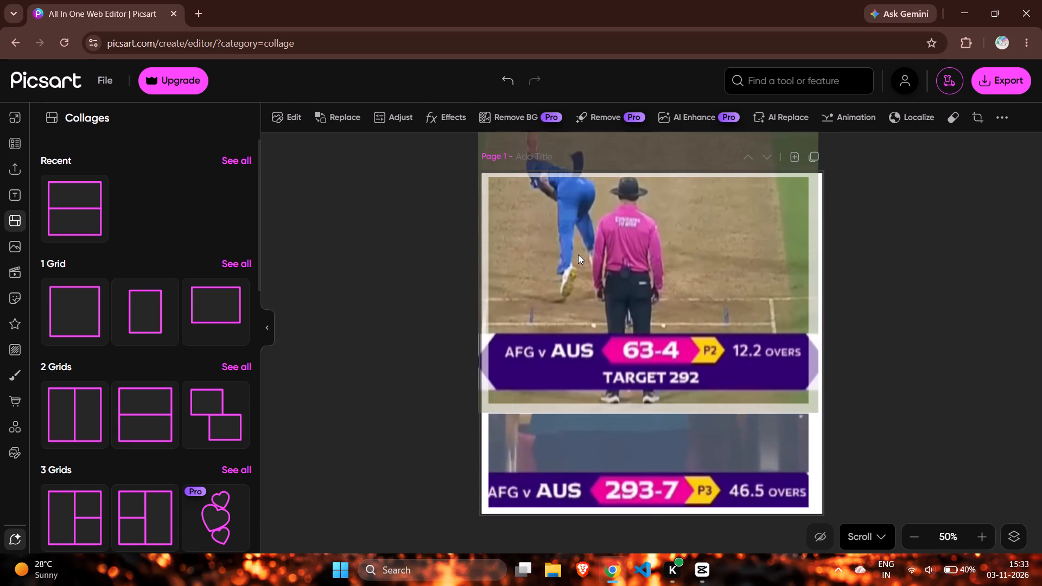
{"action": "left_click_drag", "start_coordinate": [578, 254], "coordinate": [579, 257]}
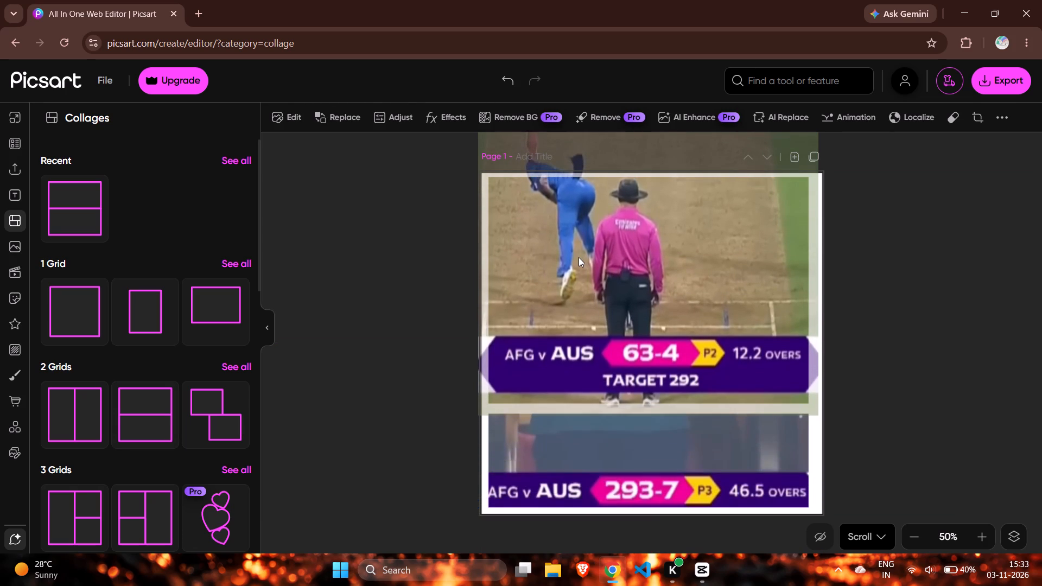
{"action": "left_click_drag", "start_coordinate": [579, 257], "coordinate": [579, 243]}
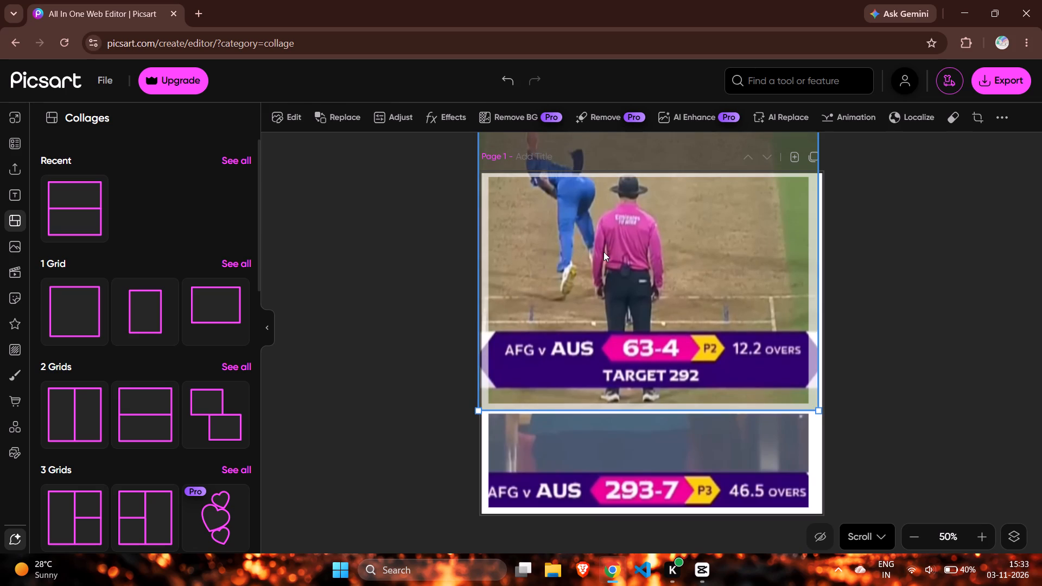
{"action": "left_click", "coordinate": [603, 252]}
{"action": "left_click", "coordinate": [877, 258]}
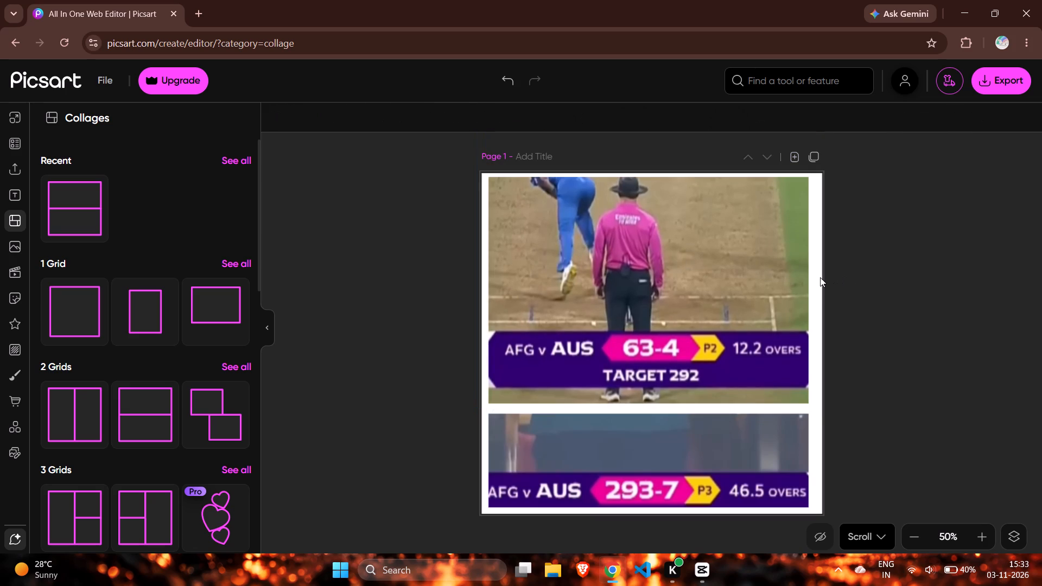
Enlarge the whole collage from its upper corners to about 1147 px square so its outer white border runs off the page.
{"action": "left_click", "coordinate": [819, 277]}
{"action": "left_click", "coordinate": [702, 285]}
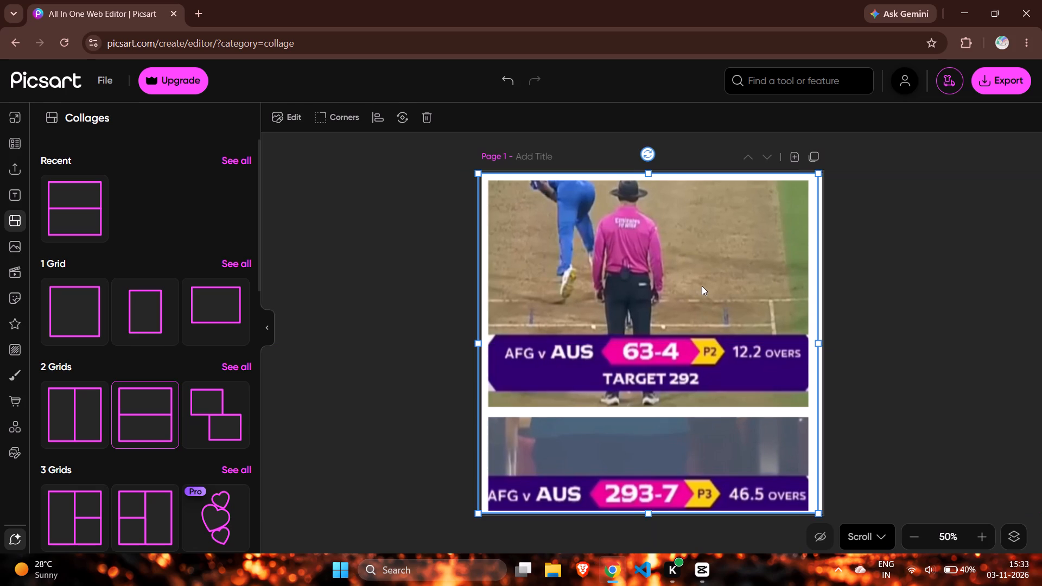
{"action": "left_click_drag", "start_coordinate": [820, 175], "coordinate": [830, 166]}
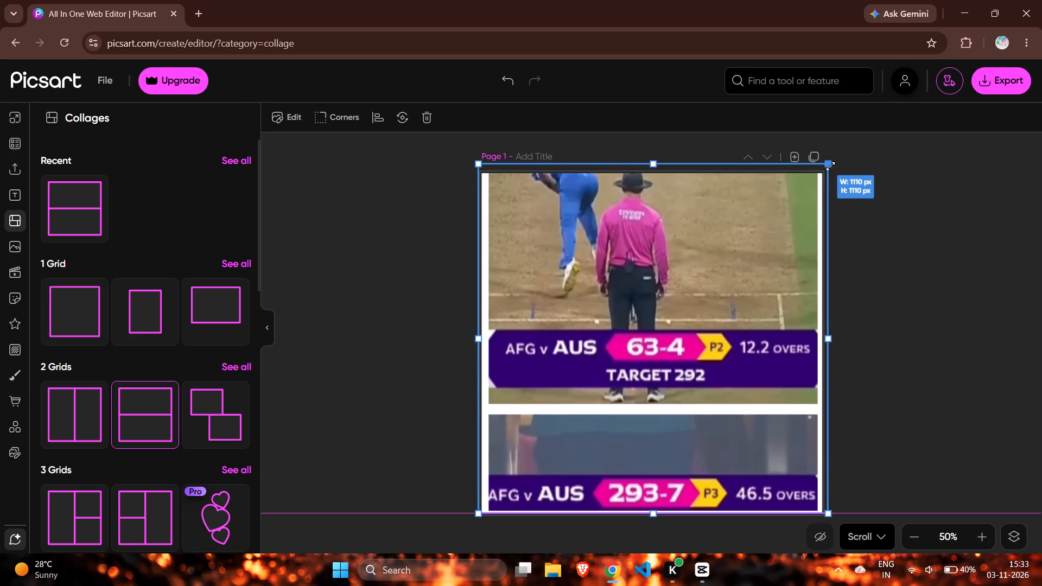
{"action": "left_click_drag", "start_coordinate": [830, 166], "coordinate": [840, 167]}
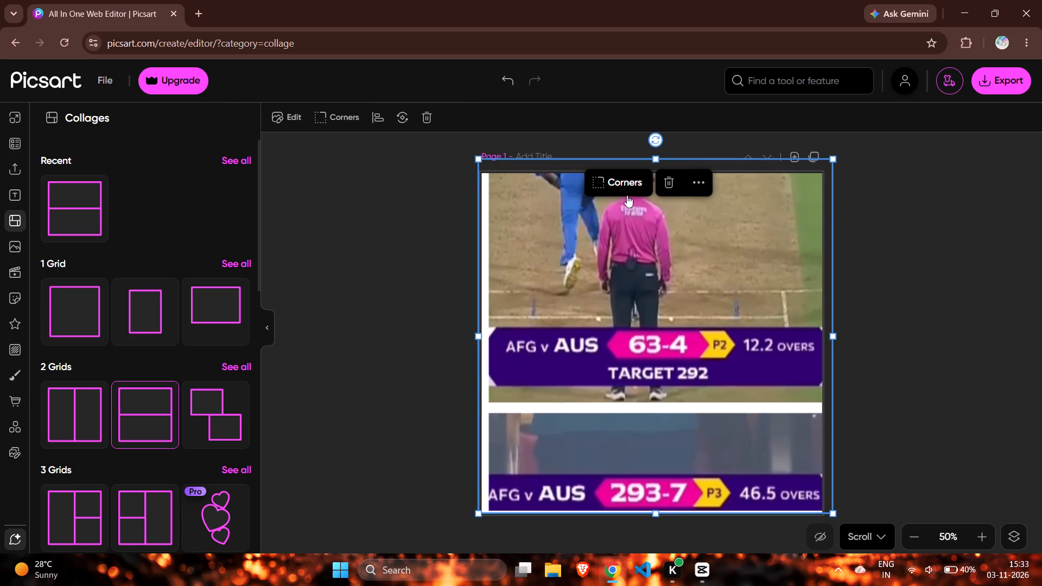
{"action": "left_click_drag", "start_coordinate": [482, 164], "coordinate": [465, 164]}
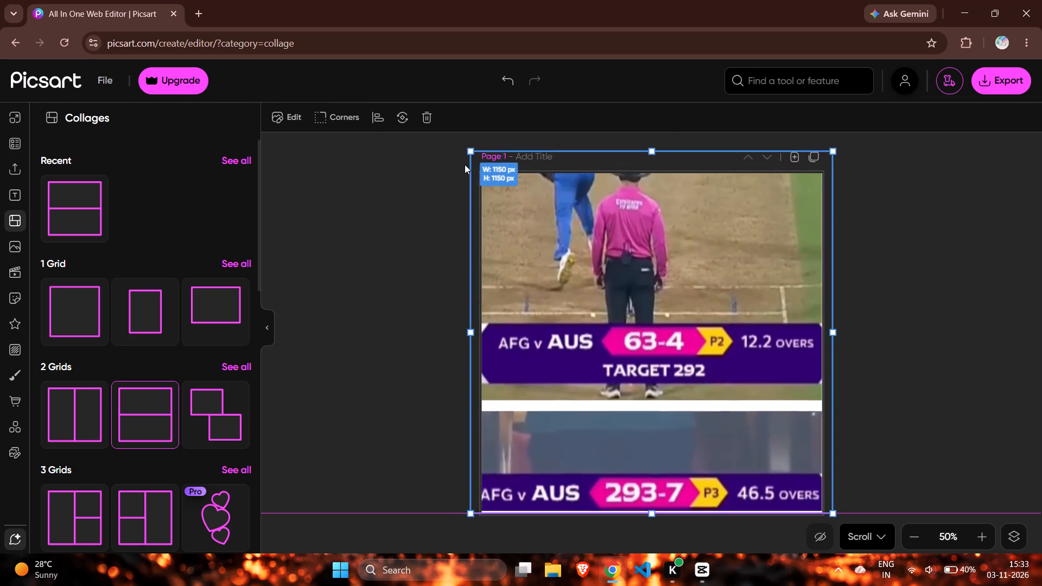
{"action": "left_click_drag", "start_coordinate": [465, 164], "coordinate": [474, 158]}
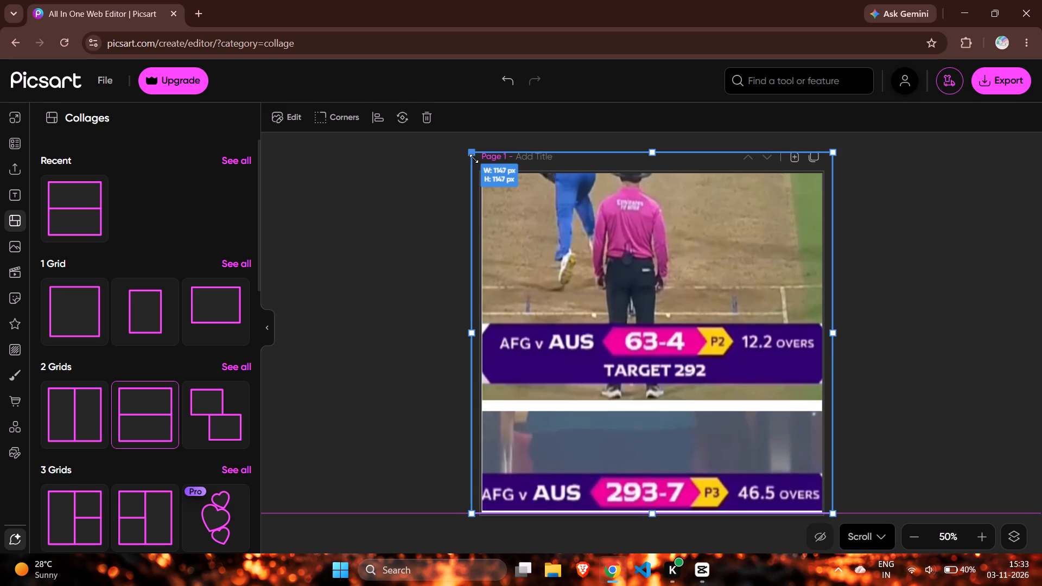
{"action": "left_click_drag", "start_coordinate": [474, 158], "coordinate": [473, 159]}
{"action": "left_click", "coordinate": [952, 208]}
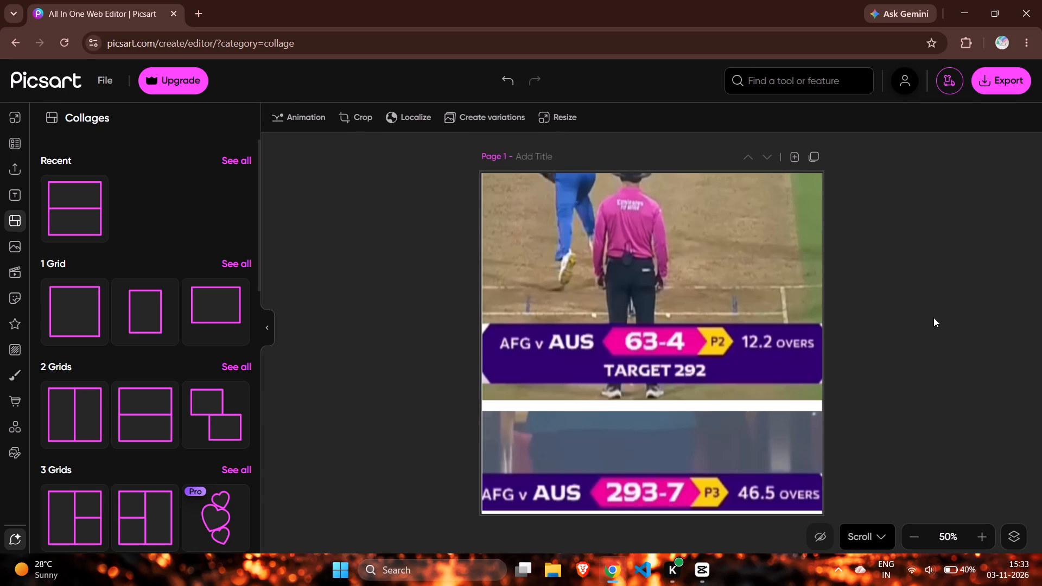
Download the collage as the JPG file Web_Photo_Editor, and dismiss the sign-up offer.
{"action": "left_click", "coordinate": [992, 78]}
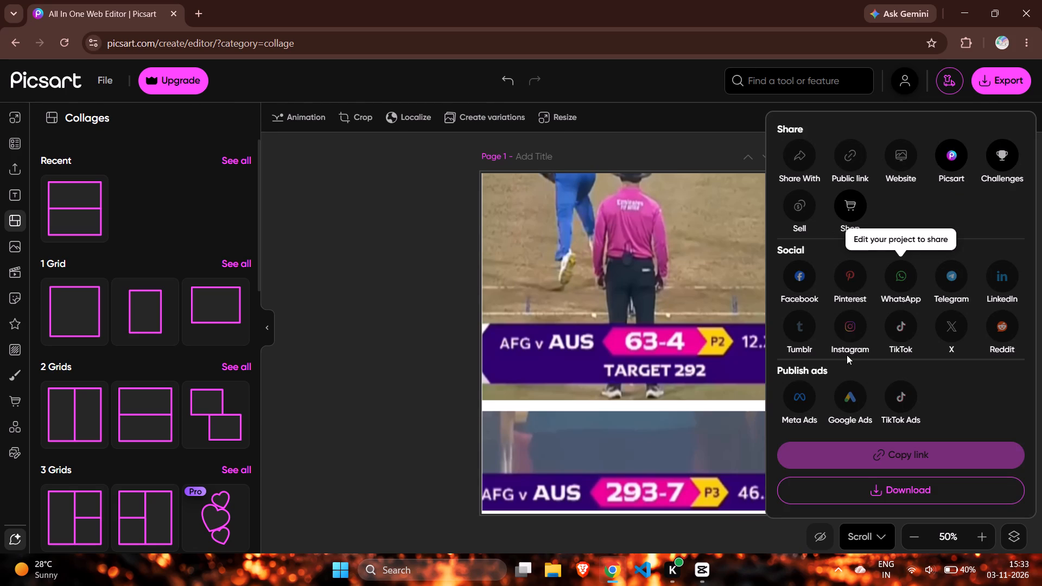
{"action": "scroll", "coordinate": [847, 355], "scroll_direction": "down", "scroll_amount": 3}
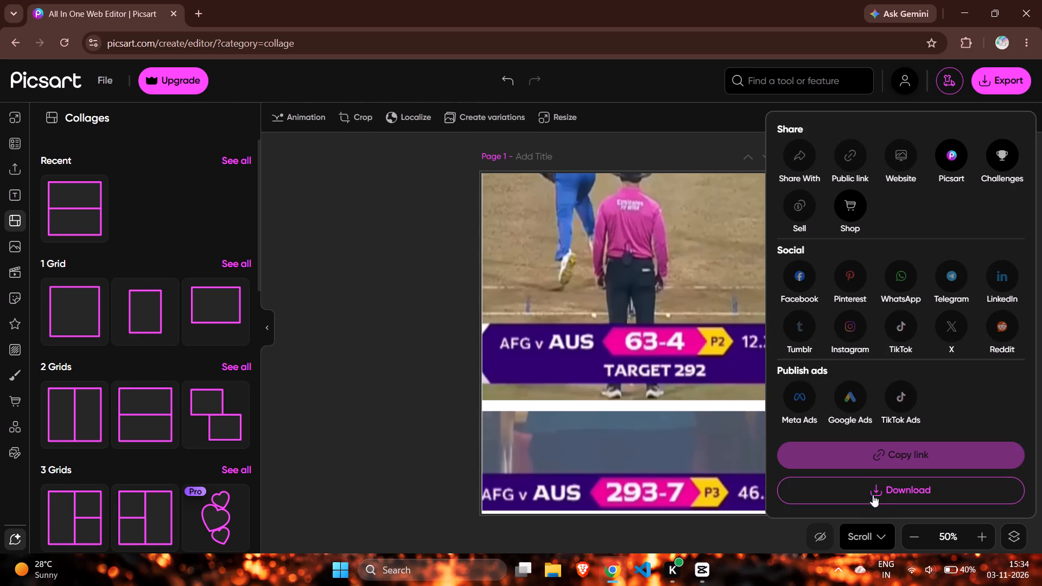
{"action": "left_click", "coordinate": [873, 495]}
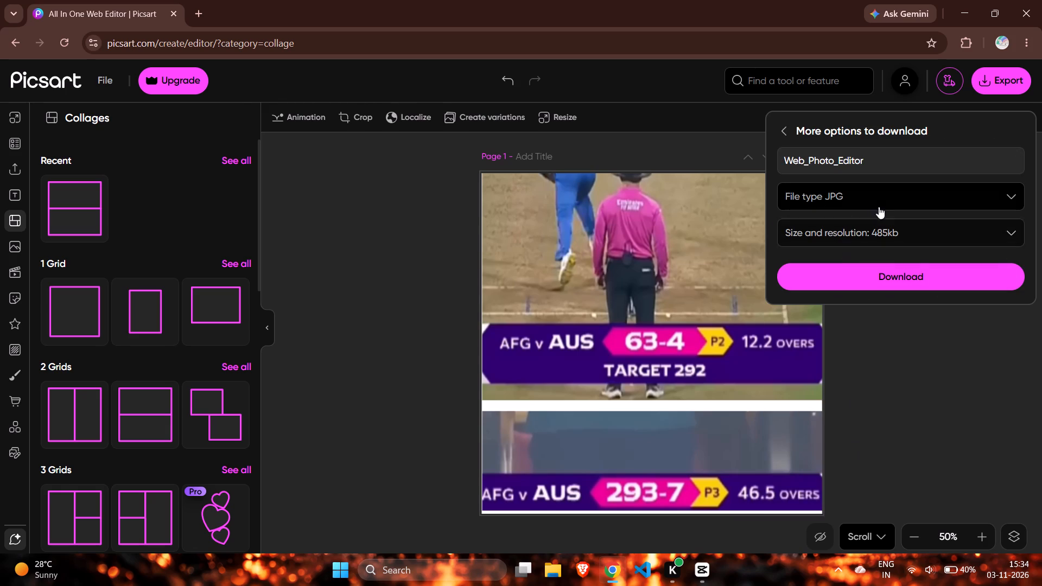
{"action": "left_click", "coordinate": [900, 281]}
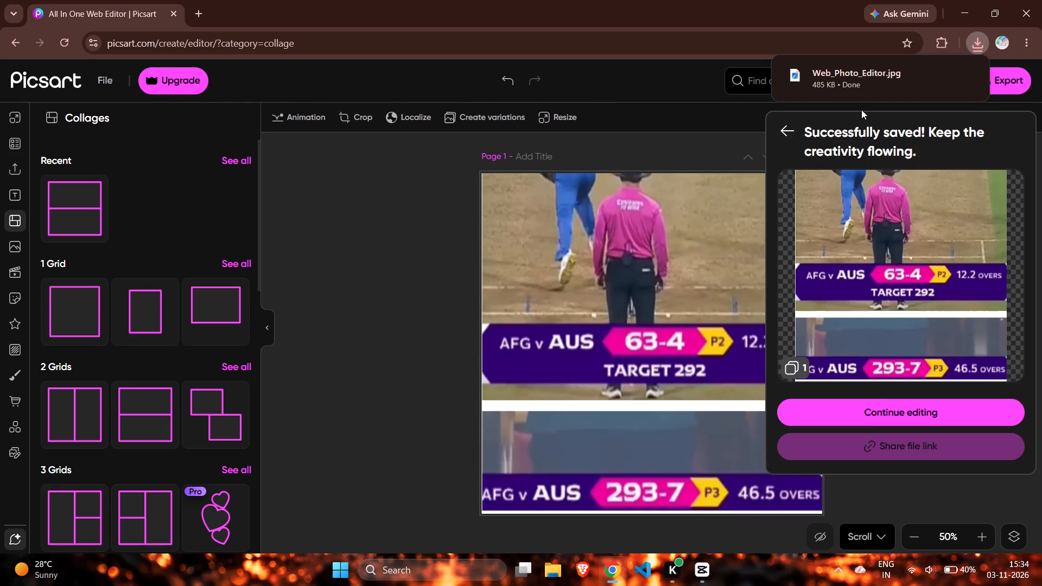
{"action": "left_click", "coordinate": [417, 308]}
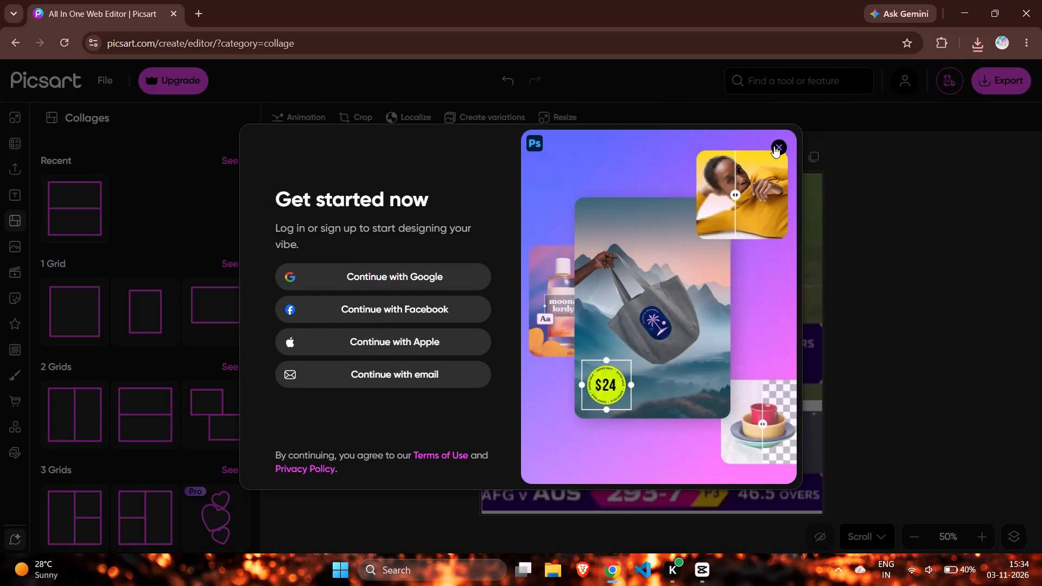
{"action": "left_click", "coordinate": [774, 146]}
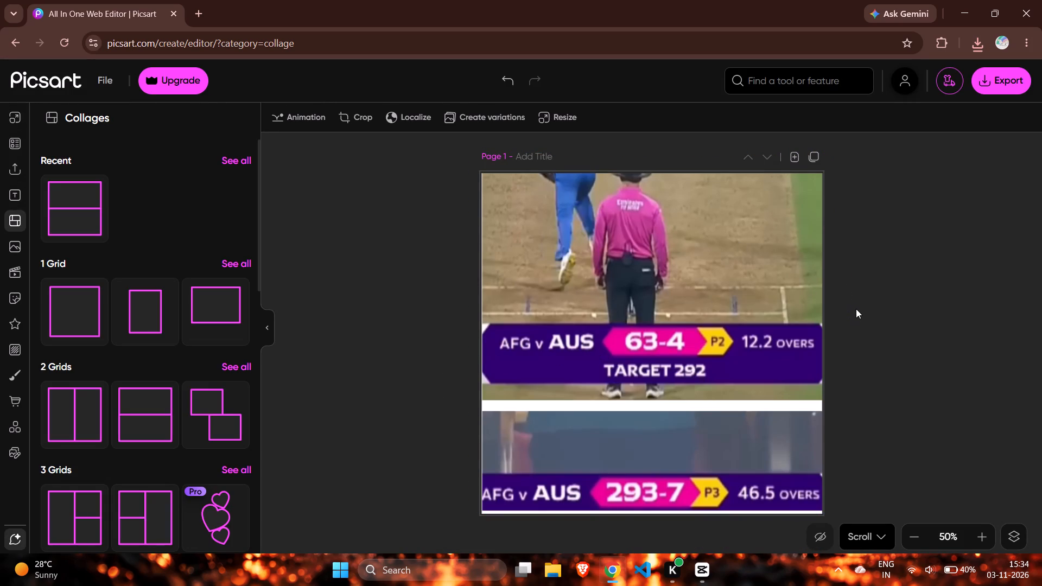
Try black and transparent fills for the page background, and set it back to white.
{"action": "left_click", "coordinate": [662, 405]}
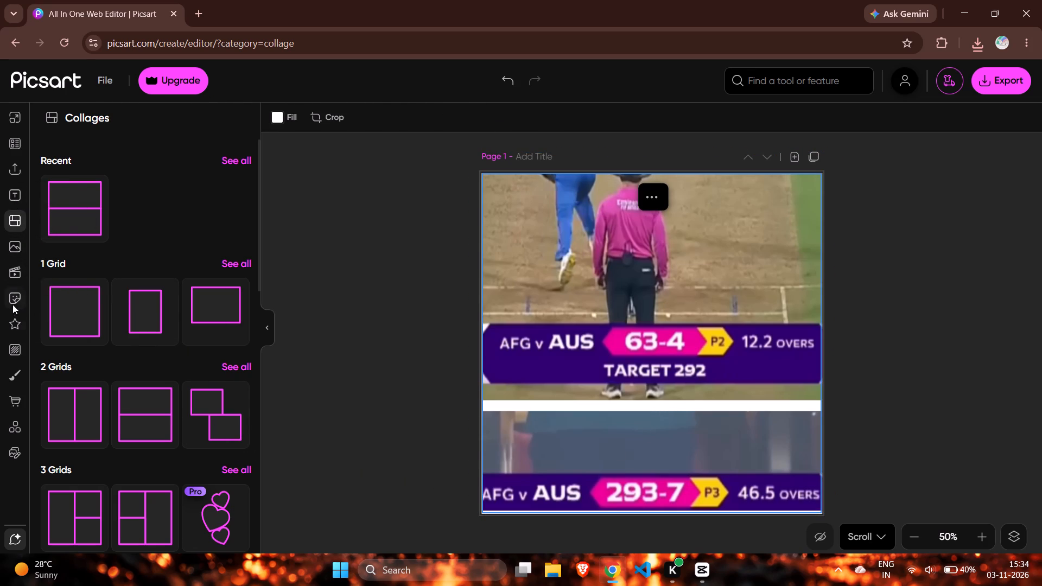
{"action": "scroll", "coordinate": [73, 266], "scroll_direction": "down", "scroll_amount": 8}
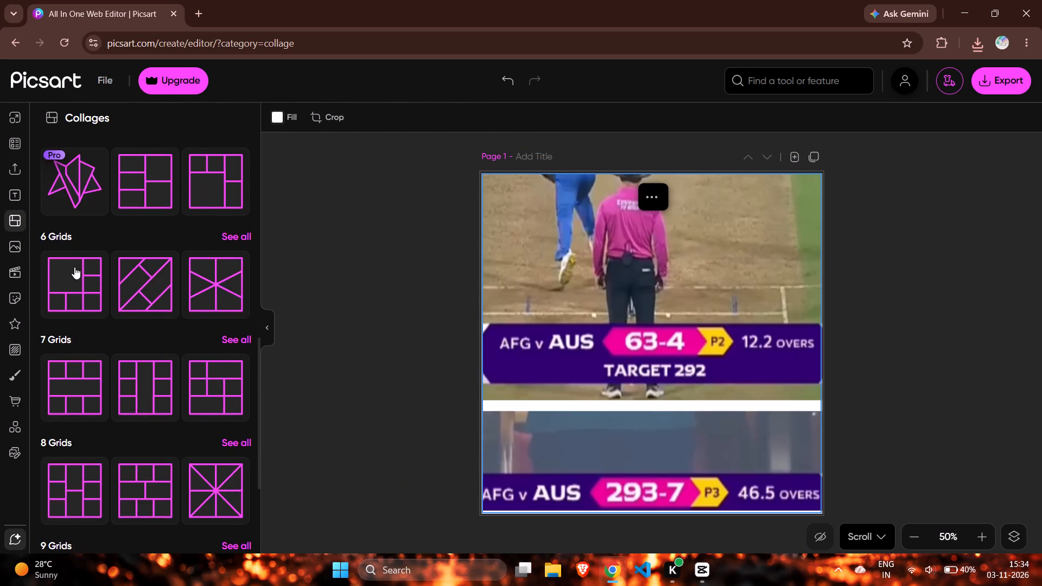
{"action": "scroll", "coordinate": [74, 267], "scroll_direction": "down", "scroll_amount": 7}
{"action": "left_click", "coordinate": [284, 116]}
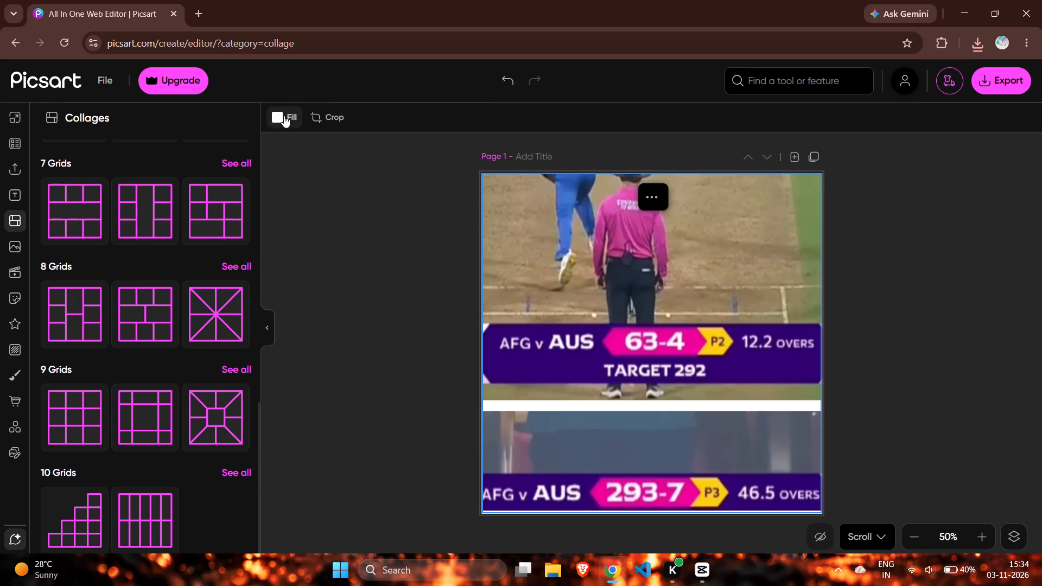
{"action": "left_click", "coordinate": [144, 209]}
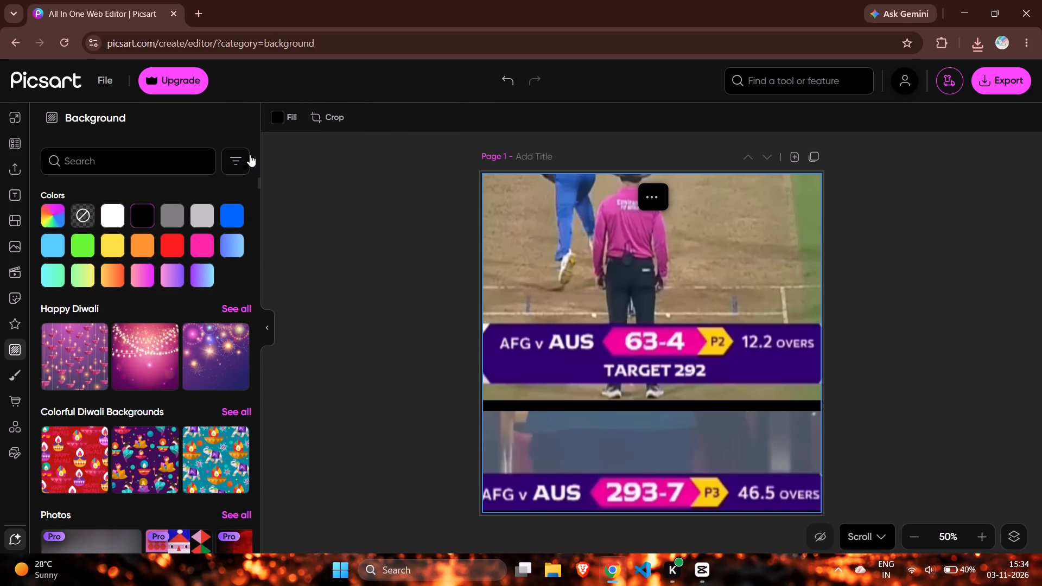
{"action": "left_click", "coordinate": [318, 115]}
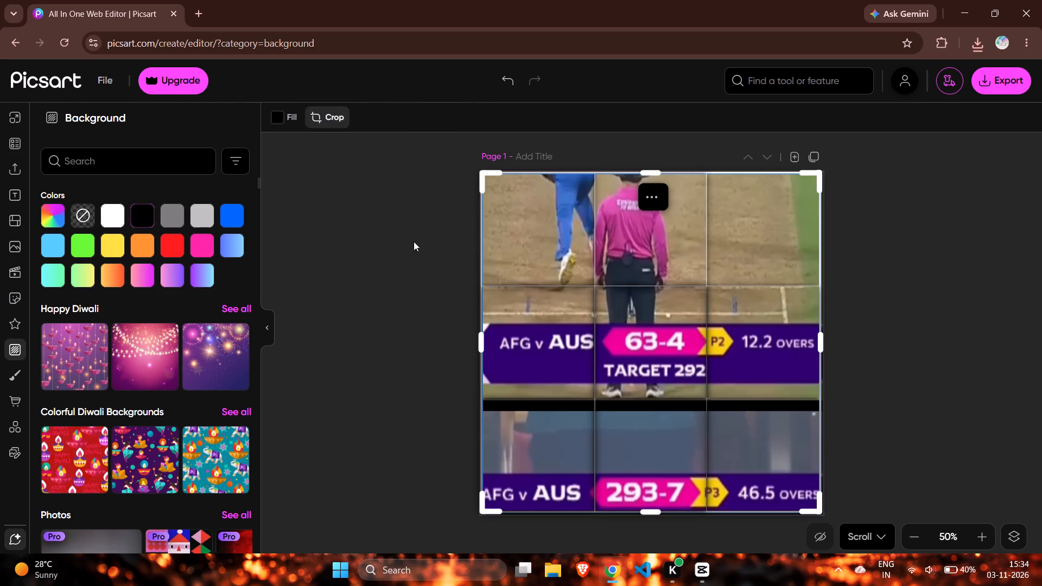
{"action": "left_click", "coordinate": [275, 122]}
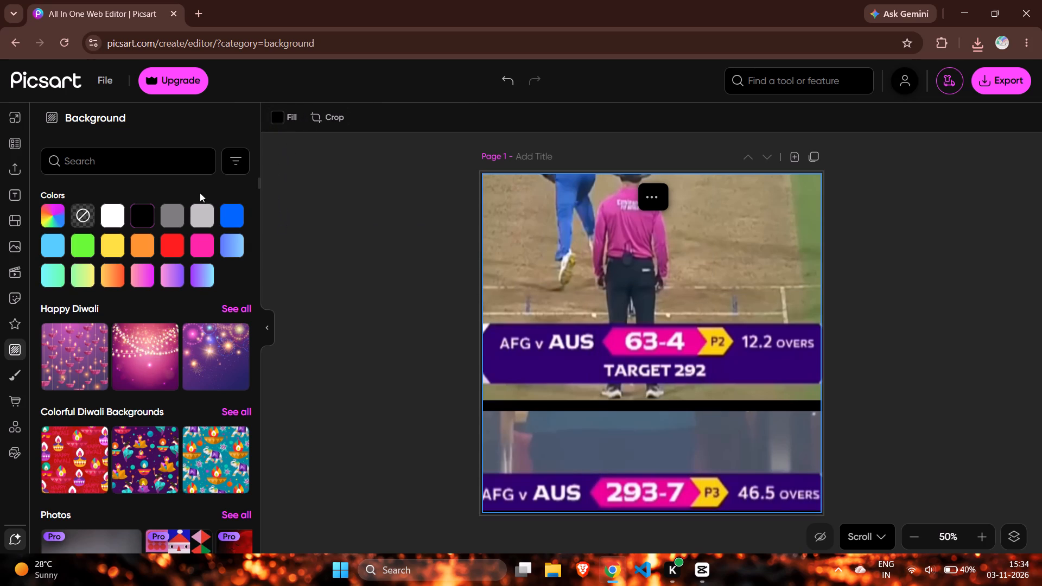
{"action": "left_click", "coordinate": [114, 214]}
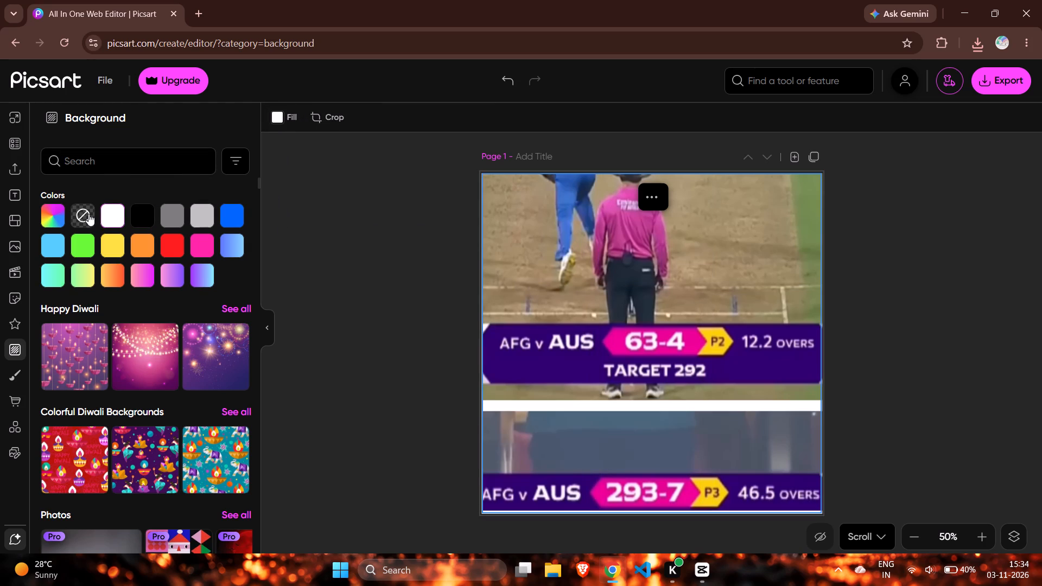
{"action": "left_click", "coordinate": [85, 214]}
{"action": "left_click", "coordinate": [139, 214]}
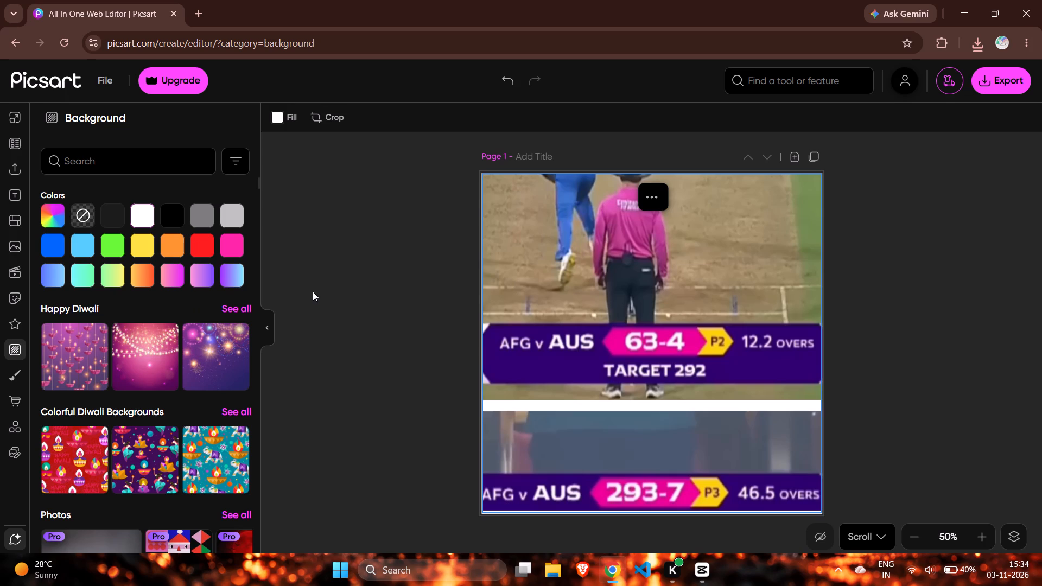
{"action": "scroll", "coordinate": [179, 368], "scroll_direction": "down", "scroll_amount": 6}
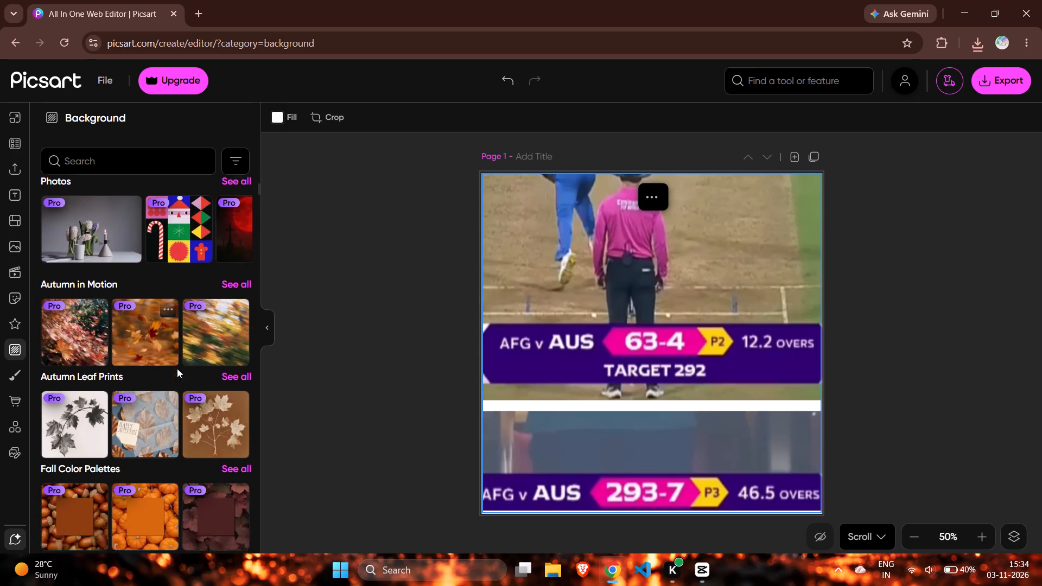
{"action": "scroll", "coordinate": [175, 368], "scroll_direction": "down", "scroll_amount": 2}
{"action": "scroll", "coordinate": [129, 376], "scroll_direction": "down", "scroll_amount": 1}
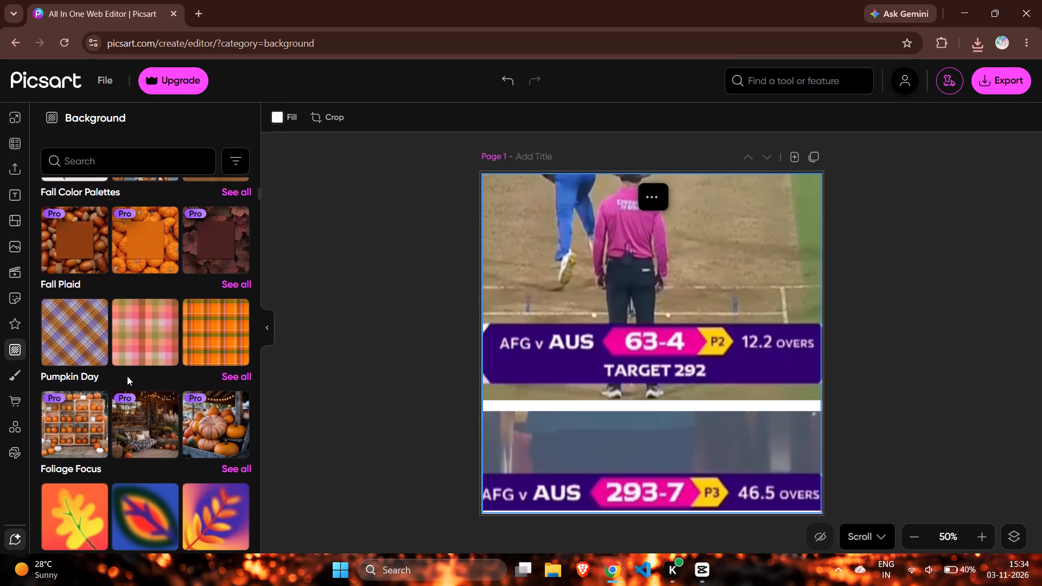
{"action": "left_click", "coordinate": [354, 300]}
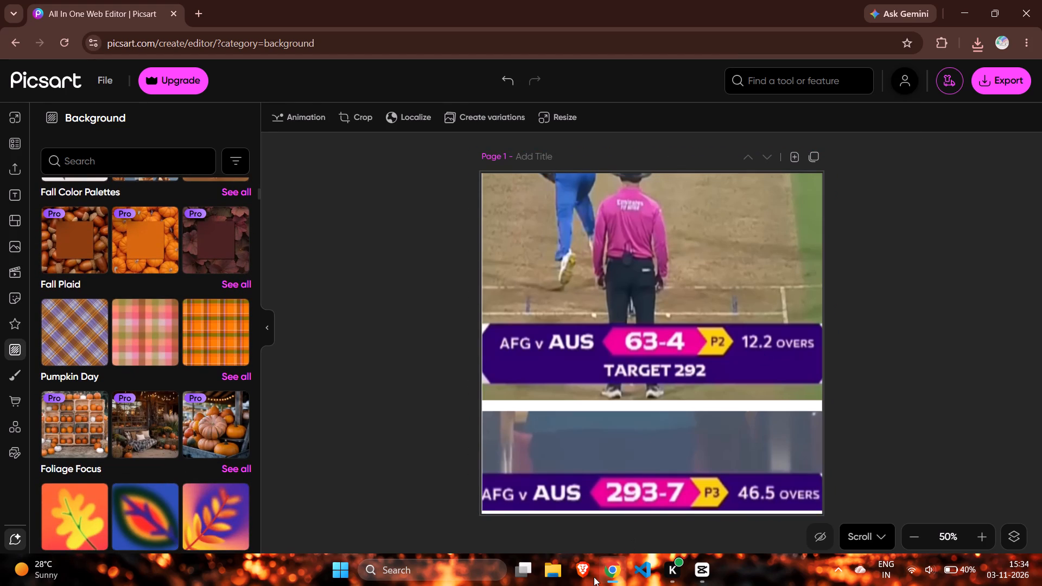
Switch to CapCut and import Web_Photo_Editor.jpg from the Downloads folder into the project media.
{"action": "left_click", "coordinate": [700, 569]}
{"action": "left_click", "coordinate": [113, 67]}
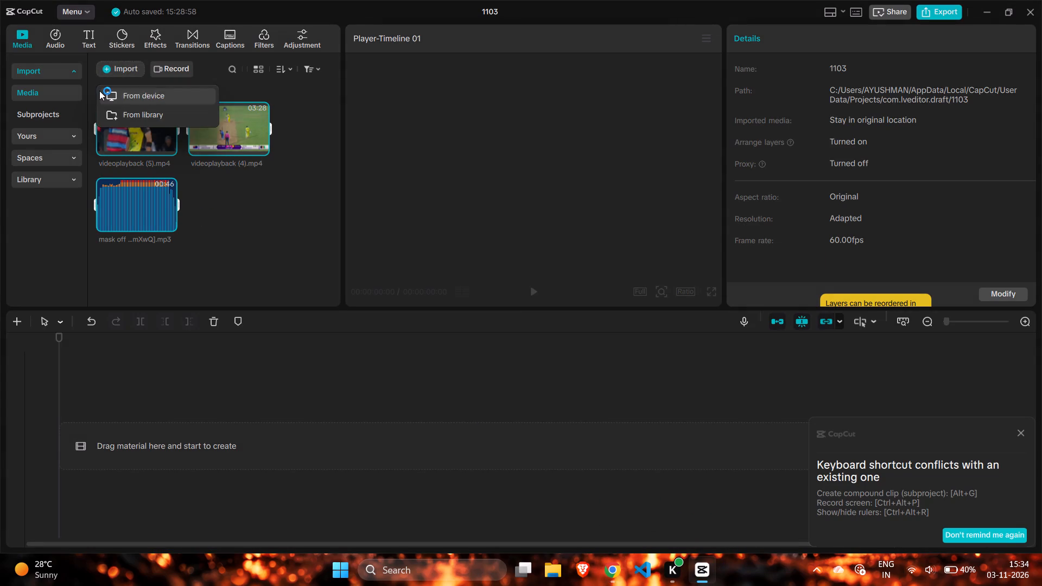
{"action": "left_click", "coordinate": [129, 89]}
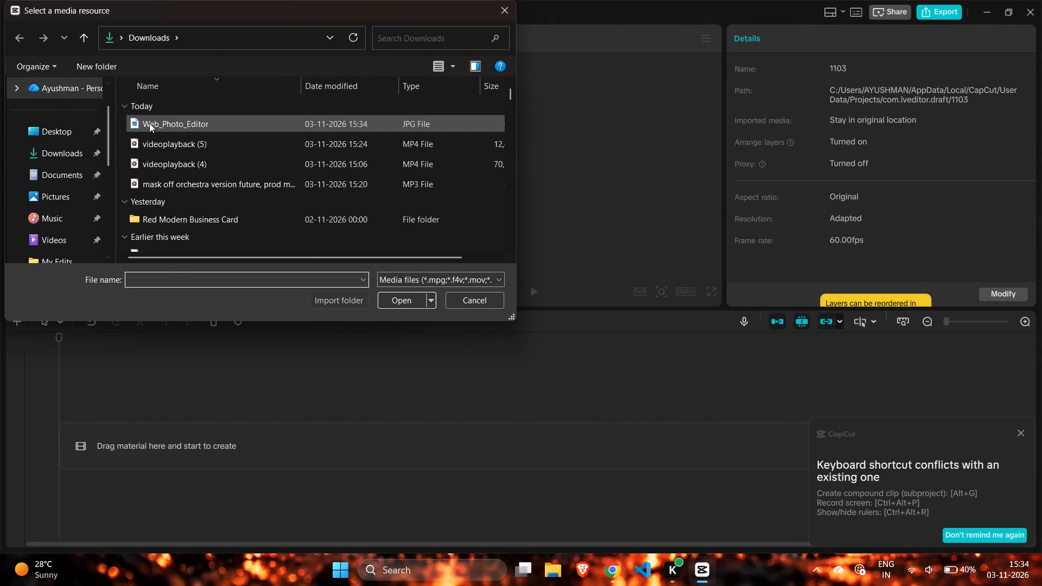
{"action": "left_click", "coordinate": [149, 123]}
{"action": "left_click", "coordinate": [391, 305]}
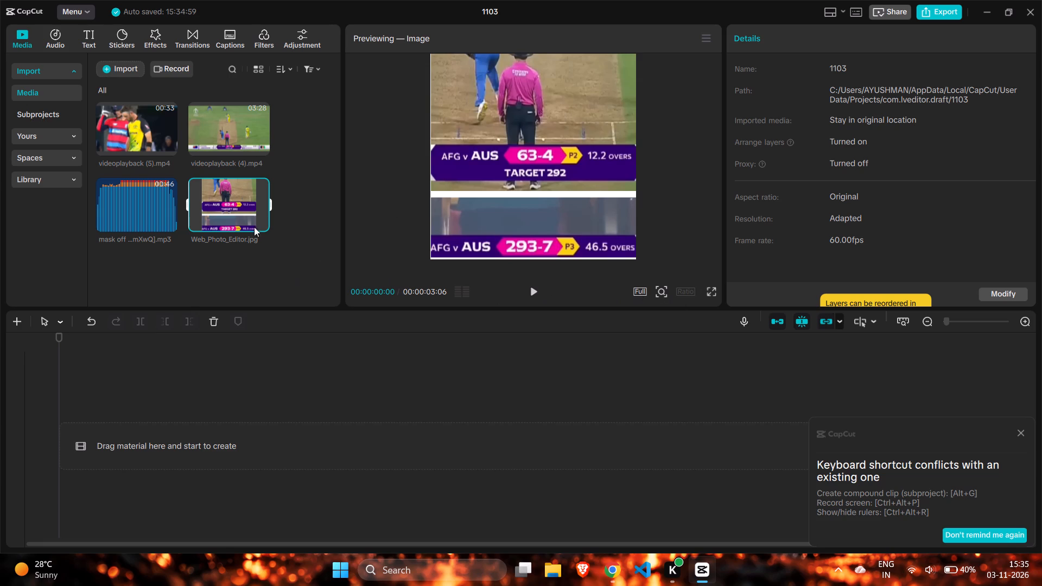
Place the Web_Photo_Editor.jpg image at the start of the empty timeline.
{"action": "left_click_drag", "start_coordinate": [224, 198], "coordinate": [140, 418]}
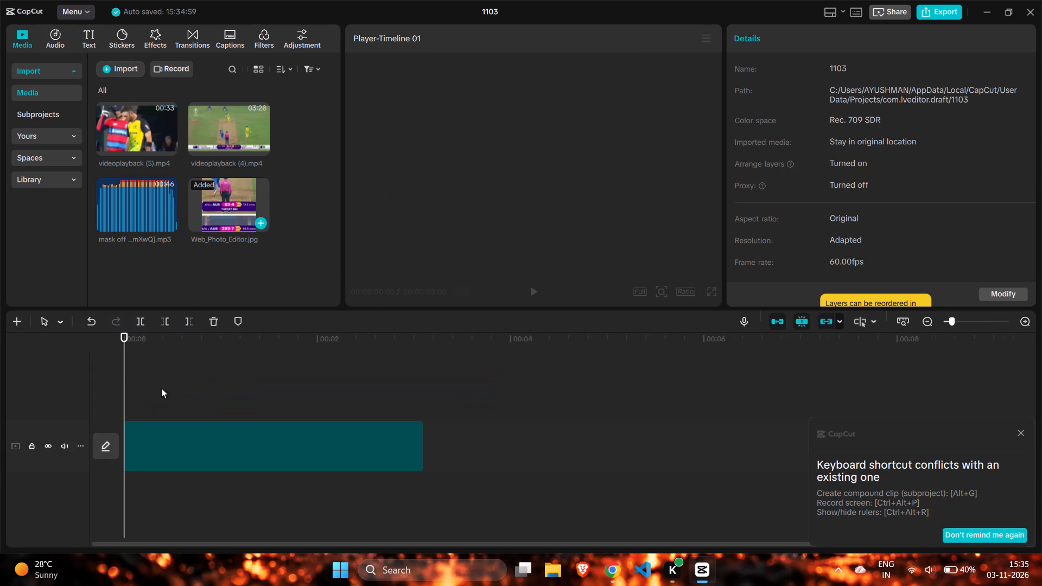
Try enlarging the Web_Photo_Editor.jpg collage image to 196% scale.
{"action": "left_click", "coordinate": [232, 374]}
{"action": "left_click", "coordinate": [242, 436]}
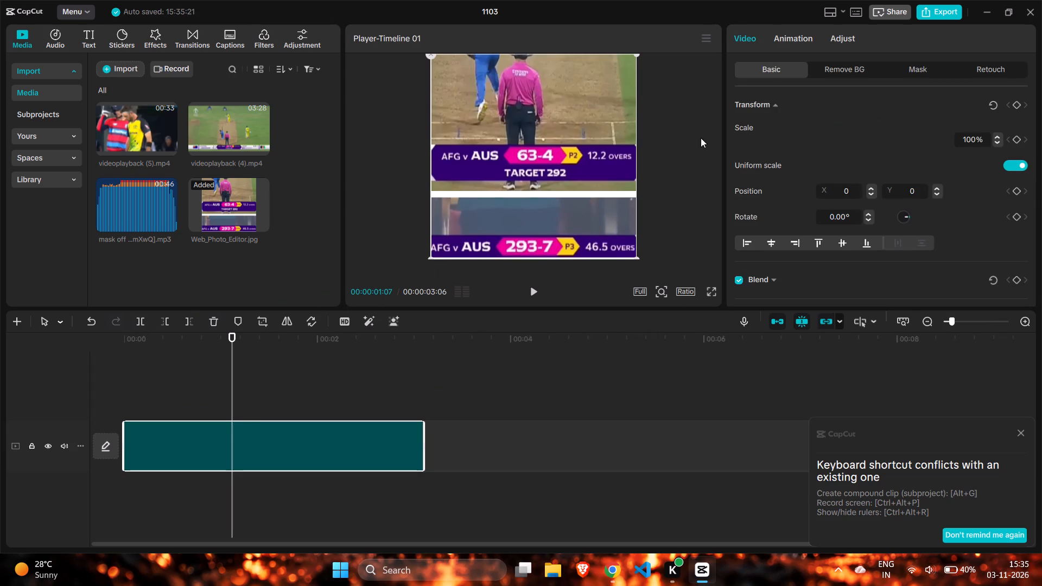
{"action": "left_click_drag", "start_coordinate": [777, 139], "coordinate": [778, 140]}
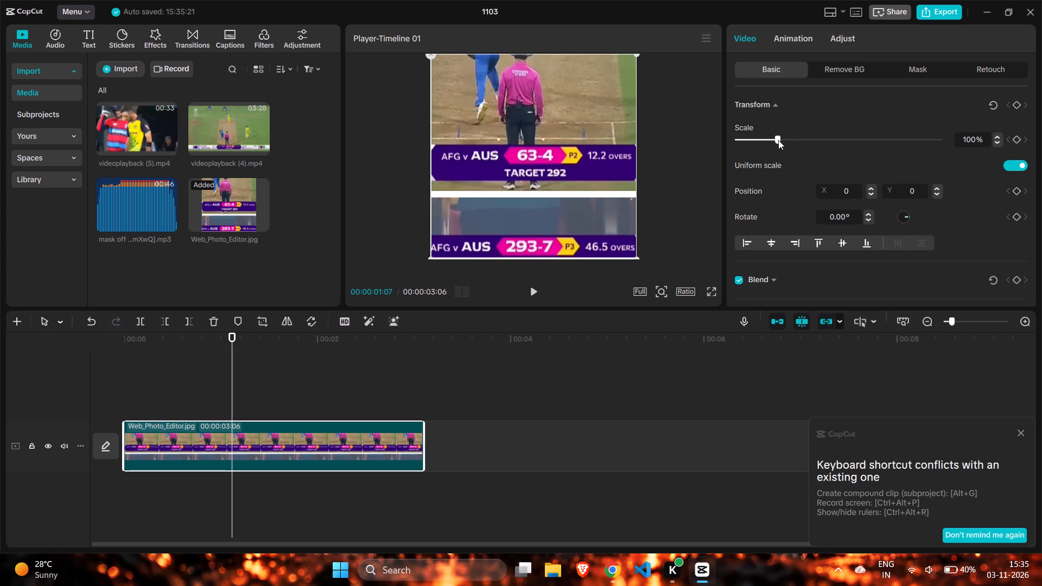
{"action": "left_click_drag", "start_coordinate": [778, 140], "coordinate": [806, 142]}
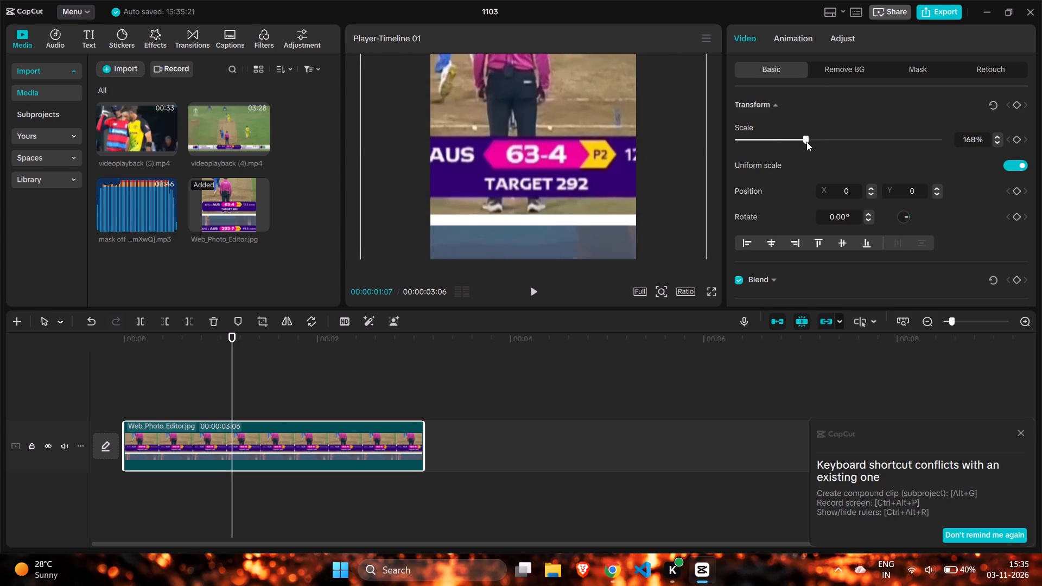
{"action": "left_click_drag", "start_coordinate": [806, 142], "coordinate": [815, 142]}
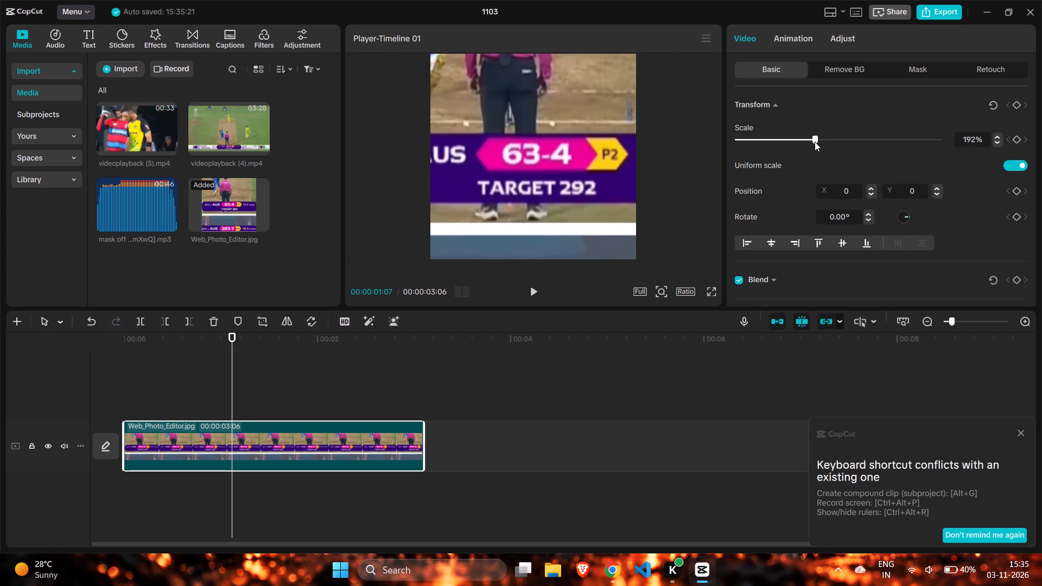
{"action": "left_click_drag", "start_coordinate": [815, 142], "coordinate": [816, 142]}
Set the timeline's aspect ratio to 9:16.
{"action": "left_click", "coordinate": [678, 294]}
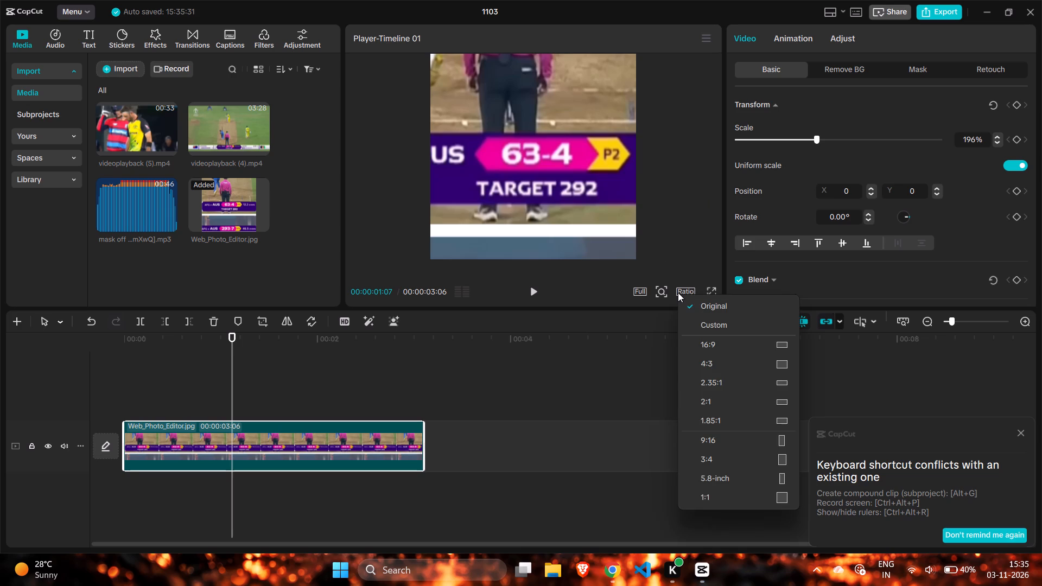
{"action": "left_click", "coordinate": [735, 439]}
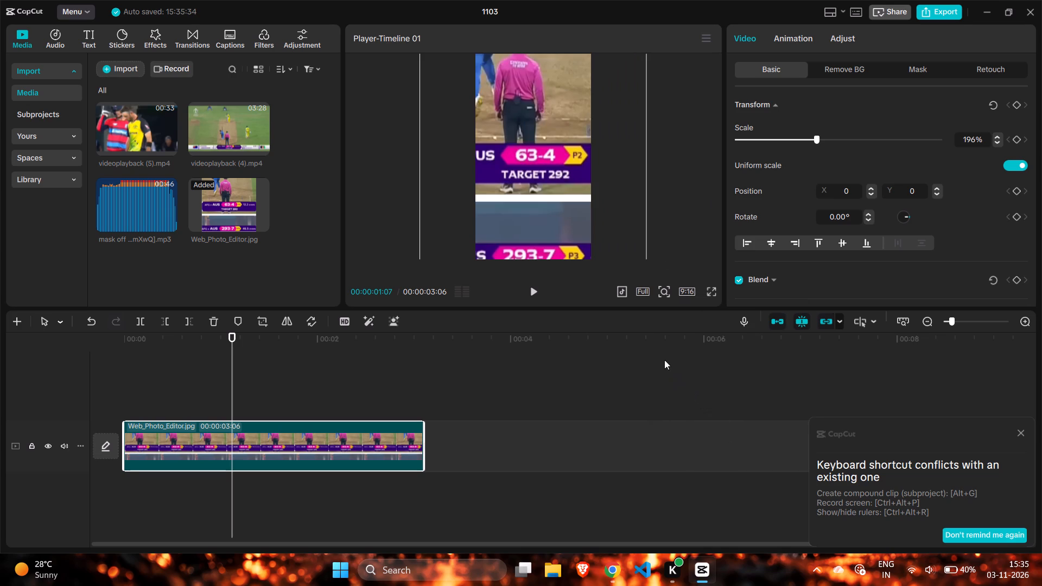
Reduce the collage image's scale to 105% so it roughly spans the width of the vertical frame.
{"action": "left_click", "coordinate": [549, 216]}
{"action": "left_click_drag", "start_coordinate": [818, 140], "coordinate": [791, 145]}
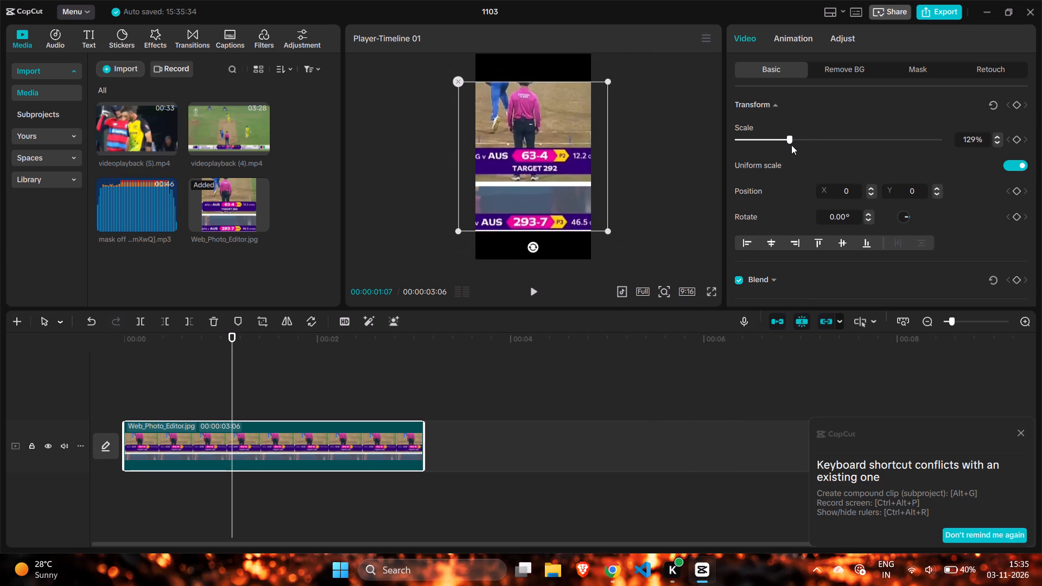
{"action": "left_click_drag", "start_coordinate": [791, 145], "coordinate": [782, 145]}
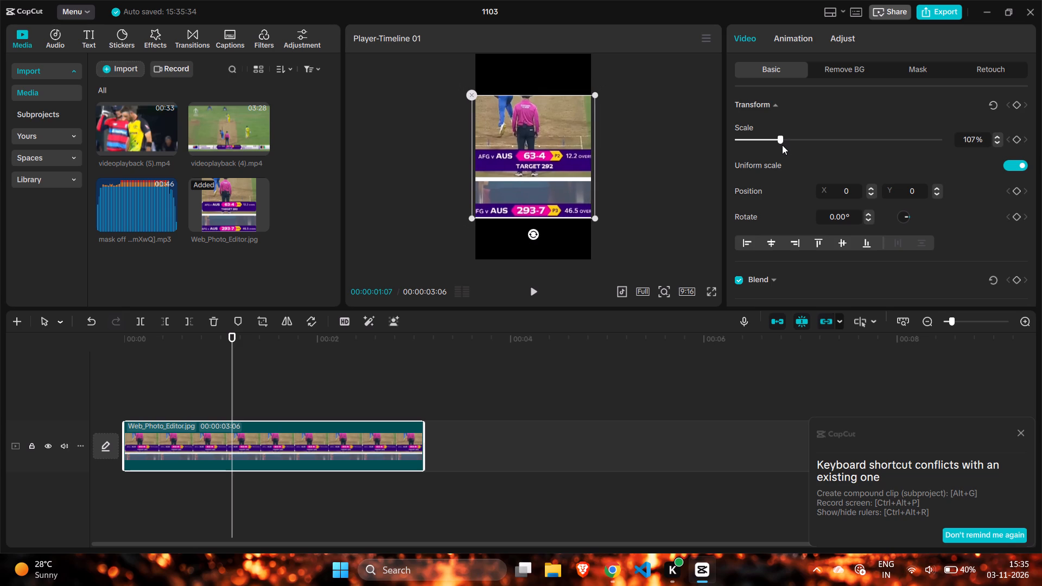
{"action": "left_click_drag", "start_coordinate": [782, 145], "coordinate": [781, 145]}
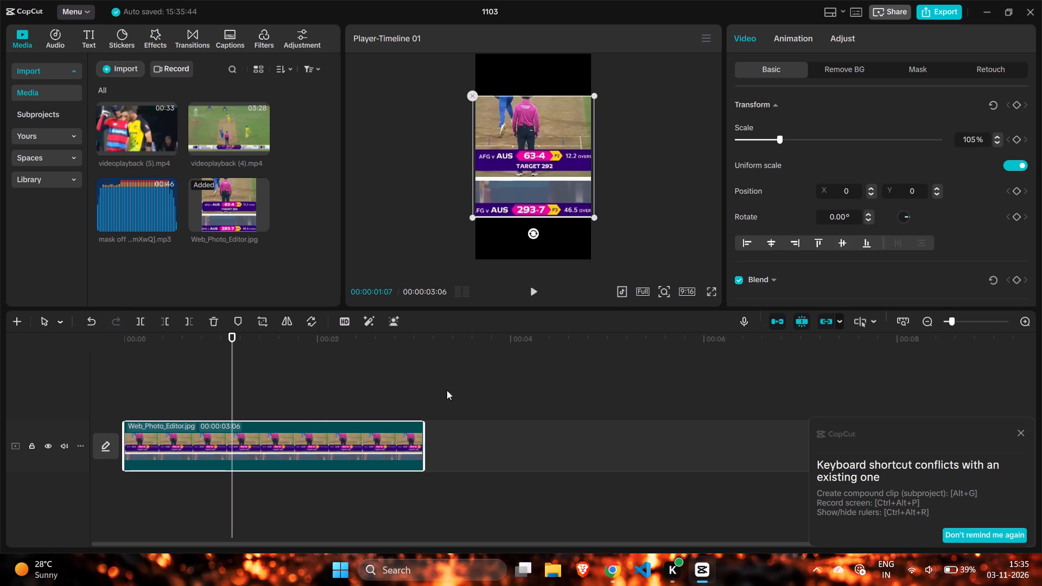
Browse the trending clips in the stock library and return to the imported media.
{"action": "left_click", "coordinate": [133, 366]}
{"action": "left_click", "coordinate": [41, 180]}
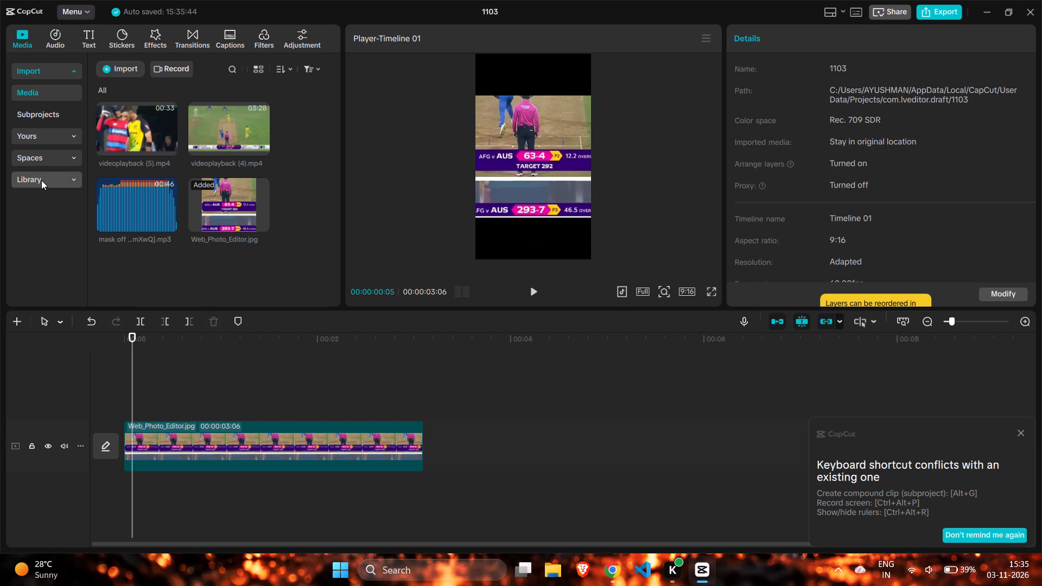
{"action": "scroll", "coordinate": [170, 228], "scroll_direction": "down", "scroll_amount": 2}
{"action": "scroll", "coordinate": [170, 219], "scroll_direction": "up", "scroll_amount": 2}
{"action": "scroll", "coordinate": [170, 218], "scroll_direction": "down", "scroll_amount": 2}
{"action": "scroll", "coordinate": [170, 218], "scroll_direction": "up", "scroll_amount": 1}
{"action": "scroll", "coordinate": [170, 218], "scroll_direction": "down", "scroll_amount": 3}
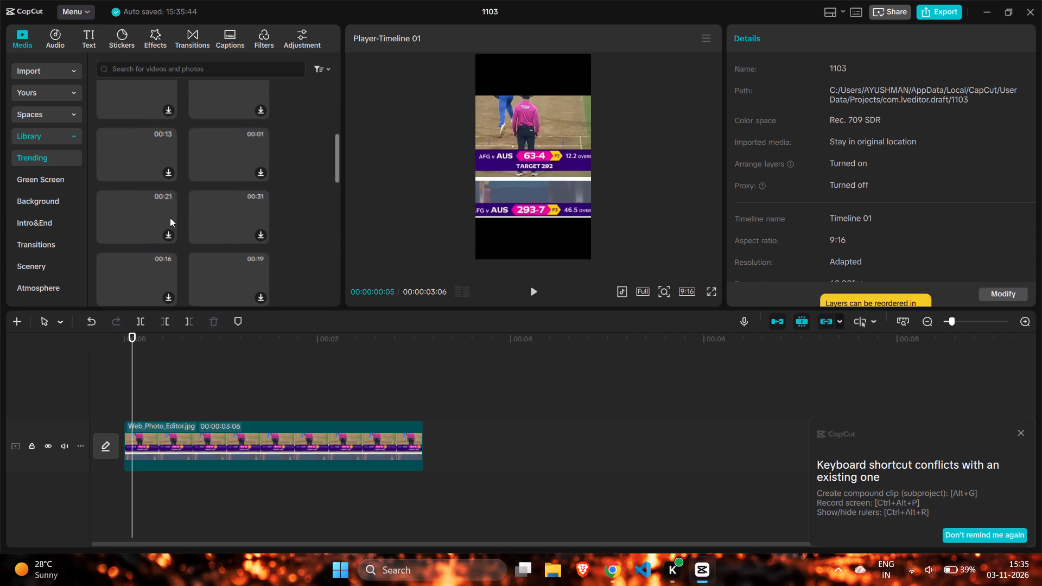
{"action": "scroll", "coordinate": [170, 218], "scroll_direction": "up", "scroll_amount": 7}
{"action": "left_click", "coordinate": [61, 62]}
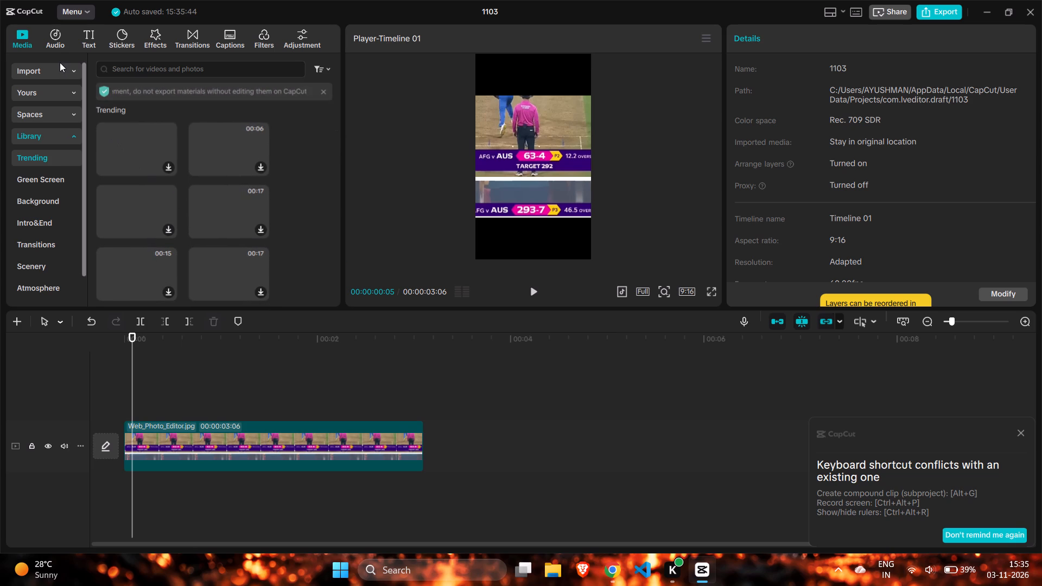
{"action": "left_click", "coordinate": [61, 66]}
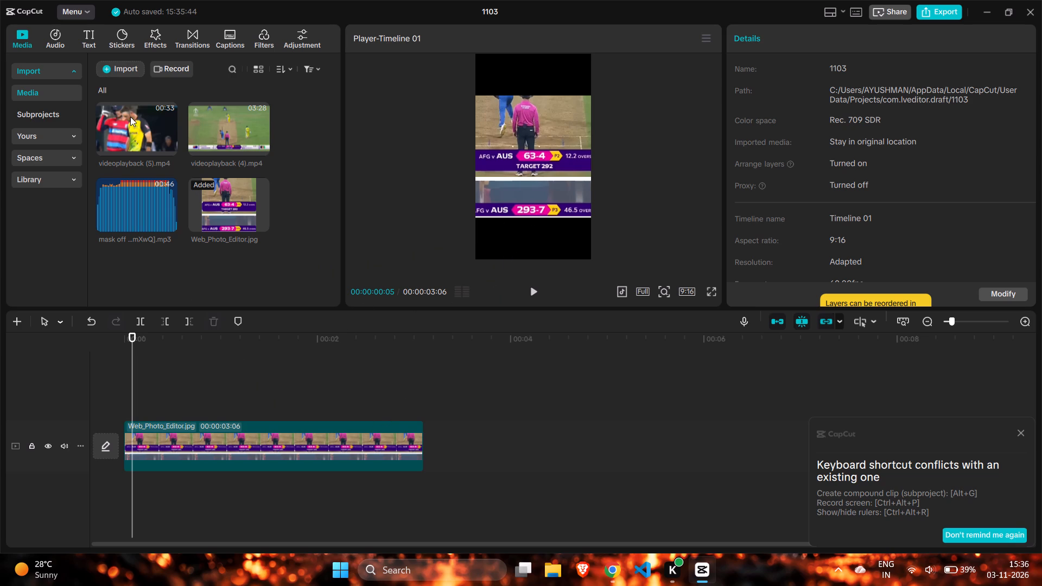
Preview videoplayback (5).mp4 and insert it at the start of the main track, ahead of the collage image.
{"action": "left_click", "coordinate": [214, 124]}
{"action": "left_click_drag", "start_coordinate": [214, 124], "coordinate": [235, 202]}
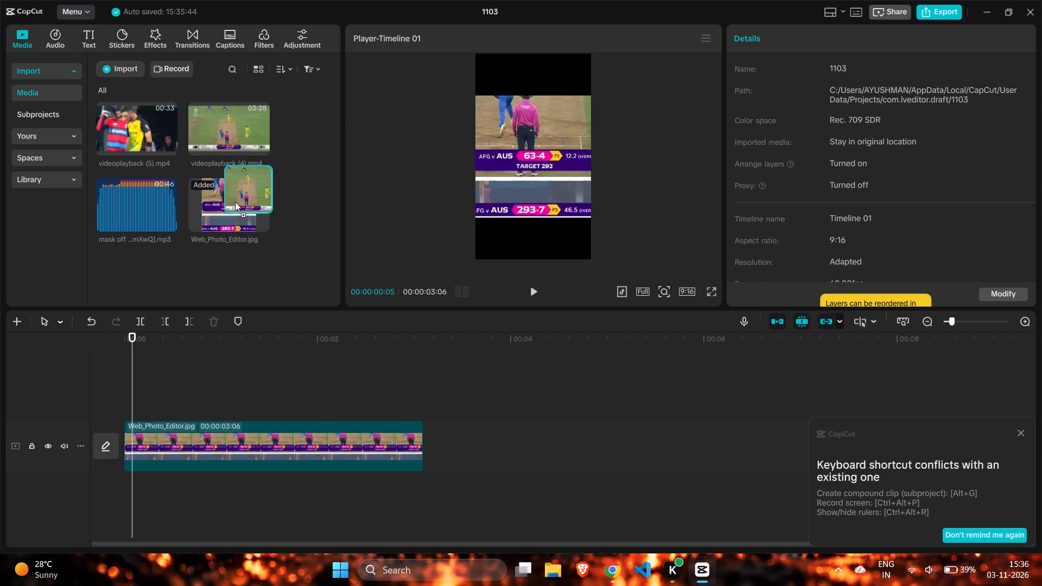
{"action": "left_click_drag", "start_coordinate": [235, 202], "coordinate": [231, 184]}
{"action": "double_click", "coordinate": [224, 157]}
{"action": "left_click", "coordinate": [134, 129]}
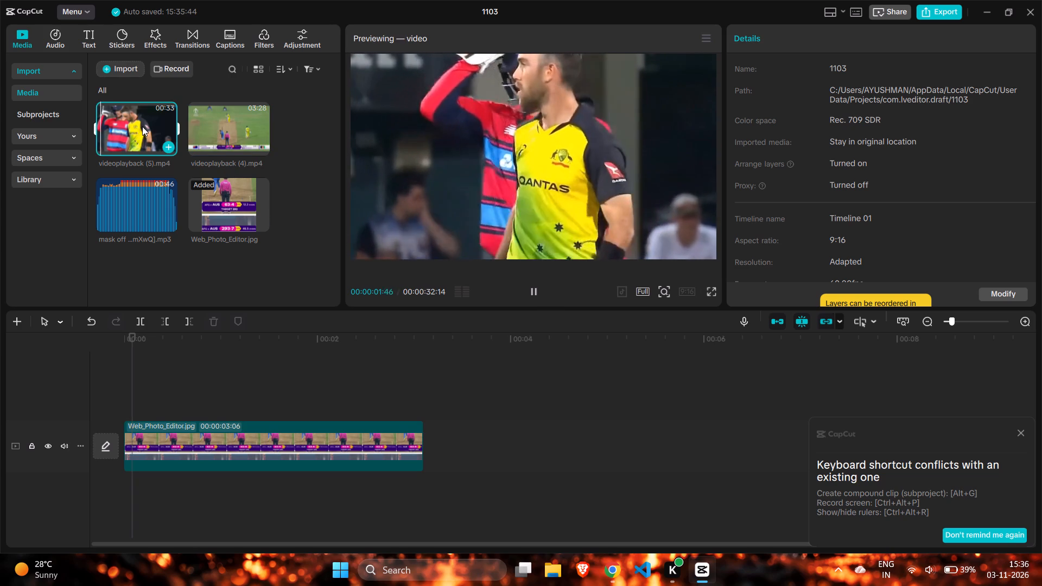
{"action": "left_click_drag", "start_coordinate": [142, 126], "coordinate": [132, 451]}
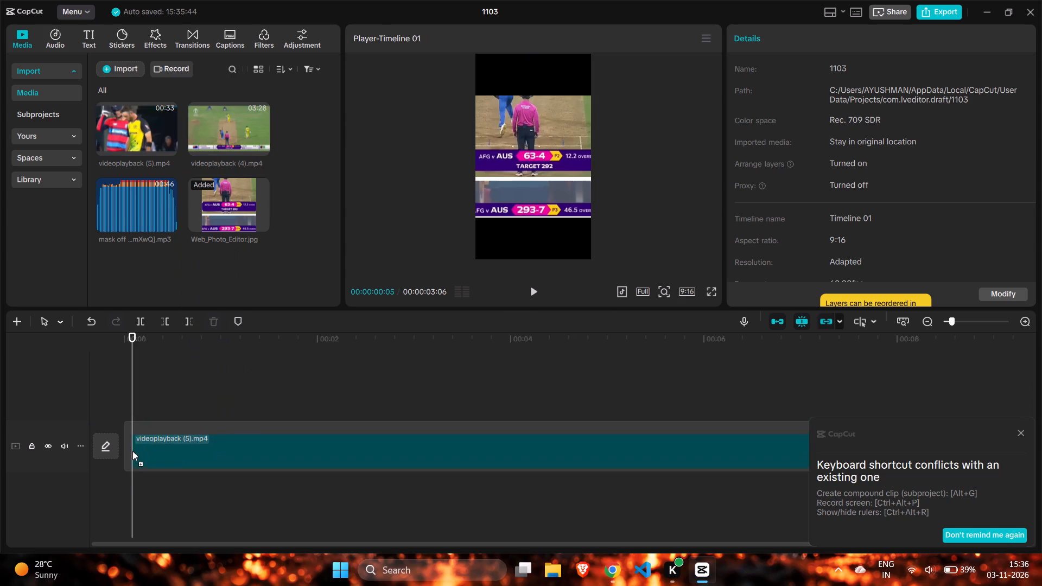
{"action": "left_click_drag", "start_coordinate": [132, 451], "coordinate": [132, 451]}
Enlarge the videoplayback (5).mp4 clip to 196% scale.
{"action": "left_click", "coordinate": [201, 362]}
{"action": "left_click_drag", "start_coordinate": [201, 362], "coordinate": [352, 374]}
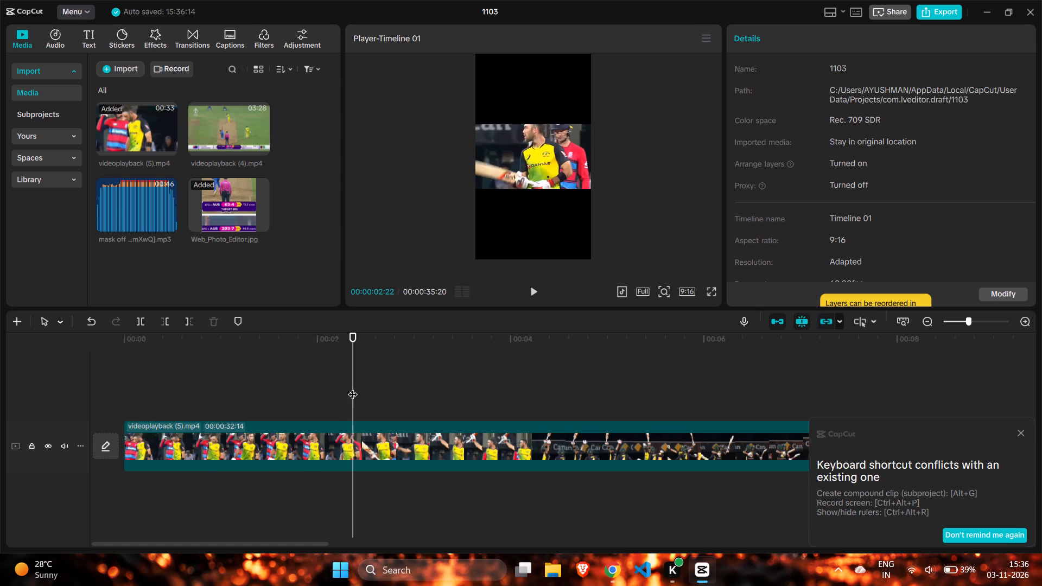
{"action": "left_click", "coordinate": [351, 426]}
{"action": "left_click", "coordinate": [829, 137]}
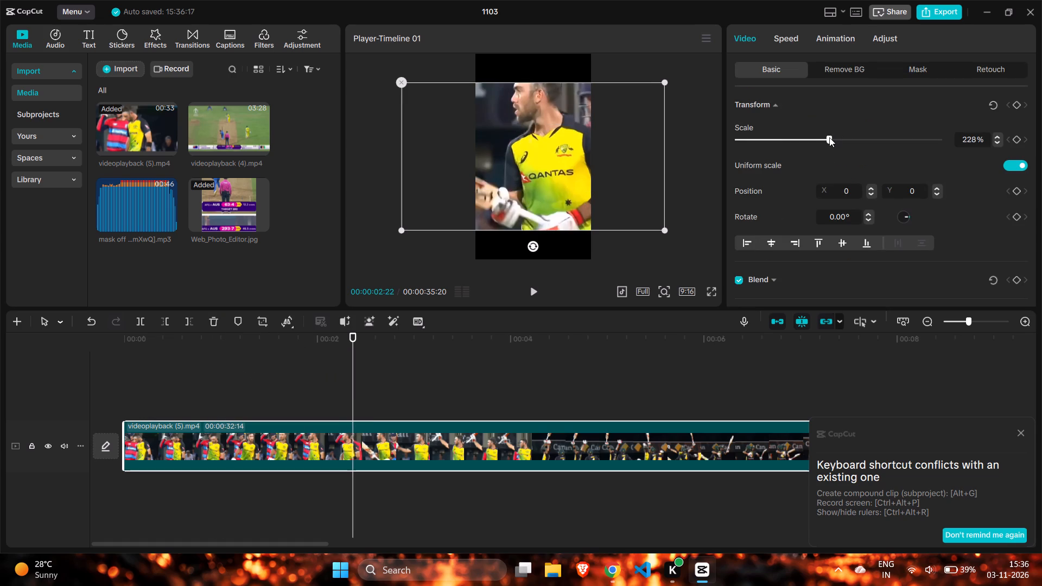
{"action": "left_click_drag", "start_coordinate": [829, 137], "coordinate": [804, 139]}
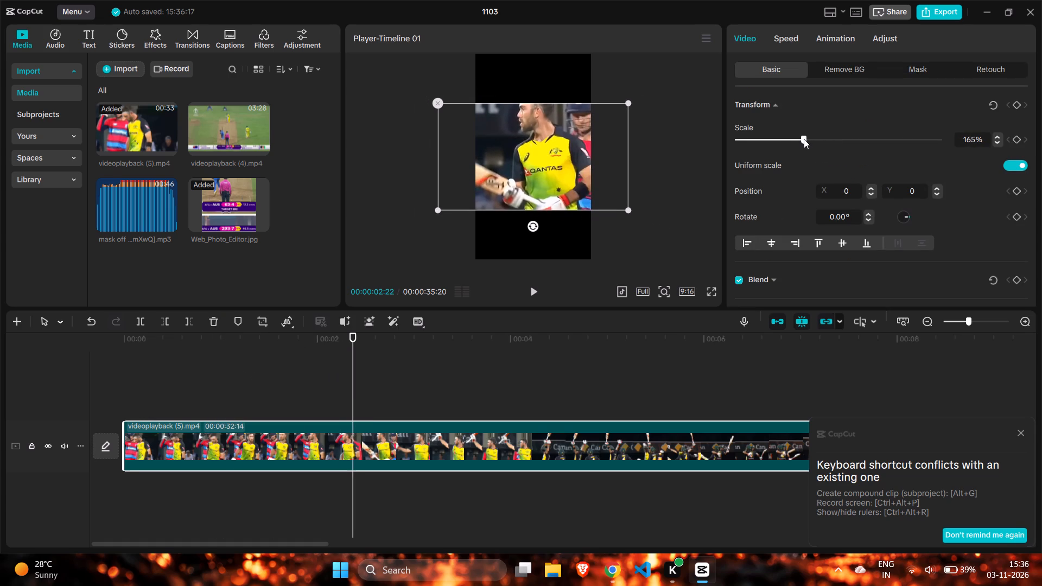
{"action": "left_click_drag", "start_coordinate": [804, 139], "coordinate": [807, 139]}
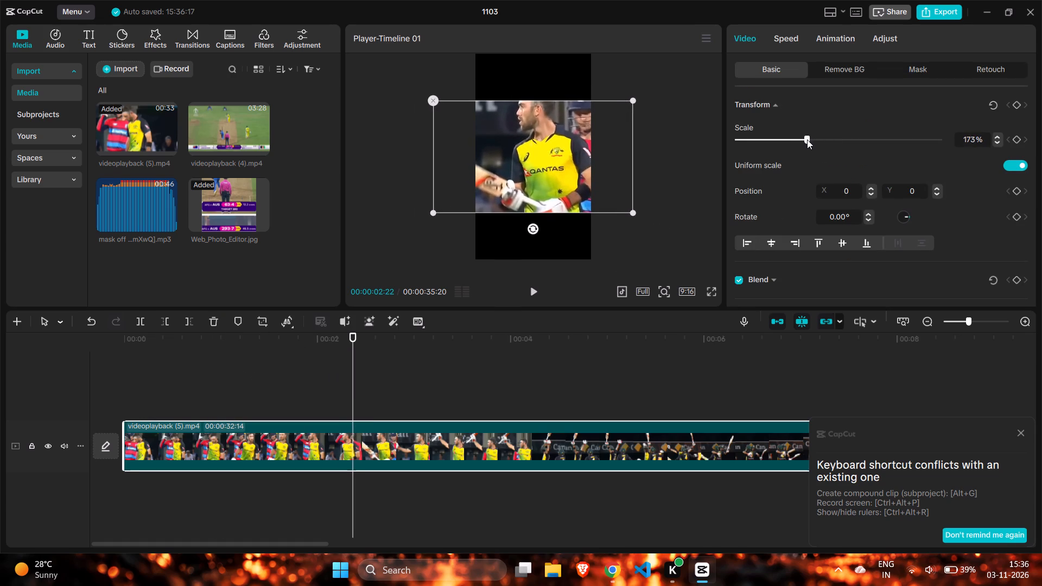
{"action": "left_click_drag", "start_coordinate": [807, 139], "coordinate": [814, 139]}
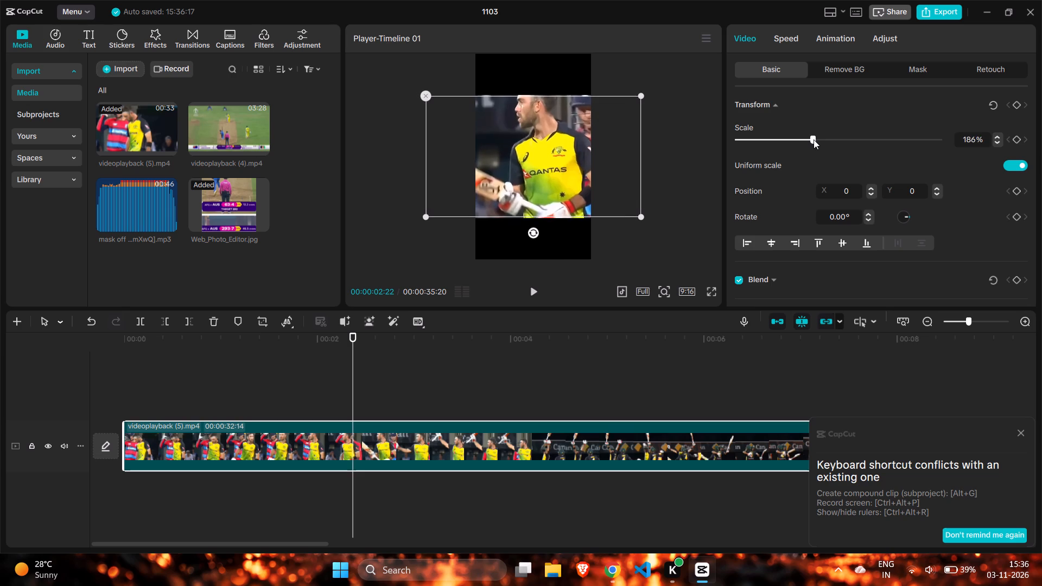
{"action": "left_click_drag", "start_coordinate": [814, 139], "coordinate": [816, 139]}
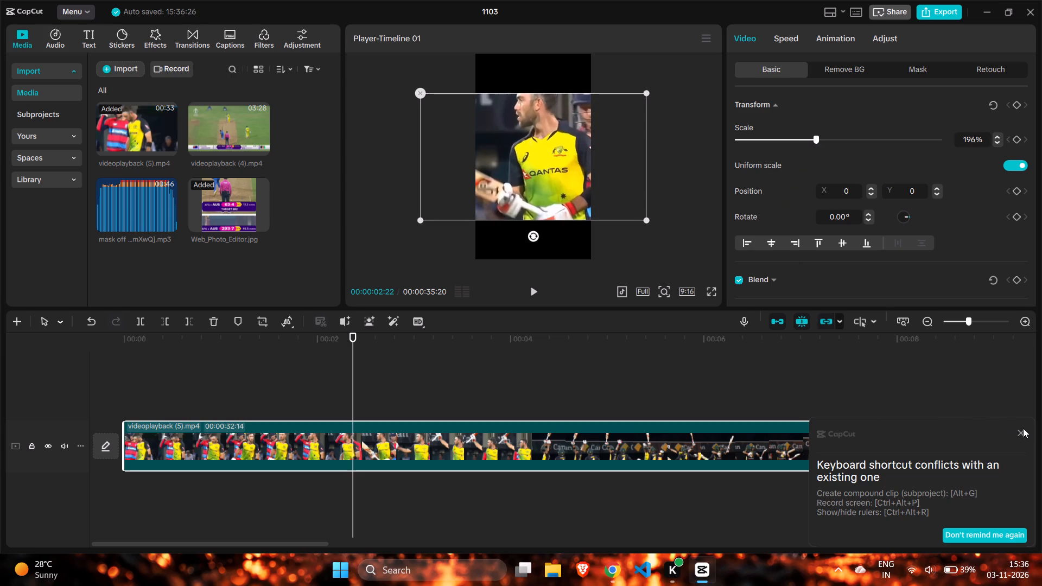
Dismiss the shortcut-conflict notice and move the collage image from the end of the main track to its start, before the video clip.
{"action": "left_click", "coordinate": [1022, 431]}
{"action": "left_click", "coordinate": [944, 360]}
{"action": "left_click_drag", "start_coordinate": [944, 360], "coordinate": [1041, 385]}
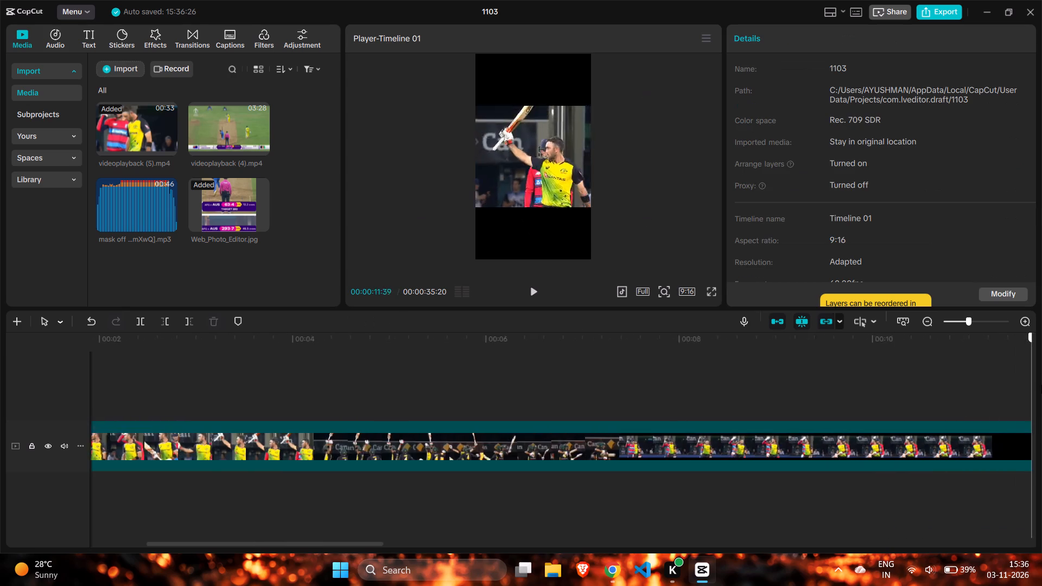
{"action": "left_click_drag", "start_coordinate": [1041, 385], "coordinate": [942, 398]}
{"action": "scroll", "coordinate": [942, 398], "scroll_direction": "left", "scroll_amount": 1}
{"action": "scroll", "coordinate": [942, 398], "scroll_direction": "down", "scroll_amount": 8, "text": "ctrl"}
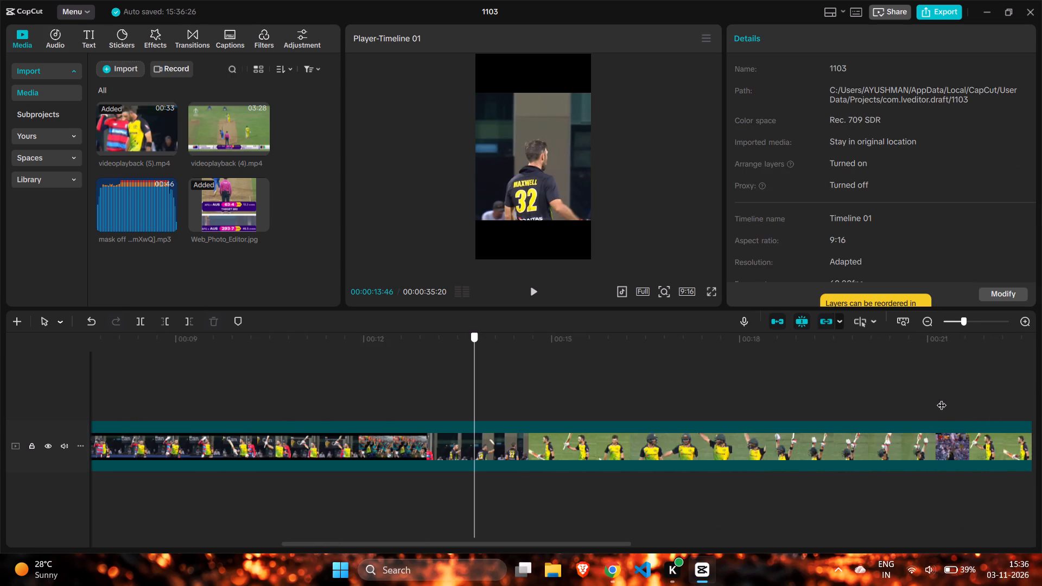
{"action": "left_click_drag", "start_coordinate": [942, 398], "coordinate": [806, 411]}
{"action": "scroll", "coordinate": [942, 398], "scroll_direction": "down", "scroll_amount": 10, "text": "ctrl"}
{"action": "left_click_drag", "start_coordinate": [720, 448], "coordinate": [700, 457]}
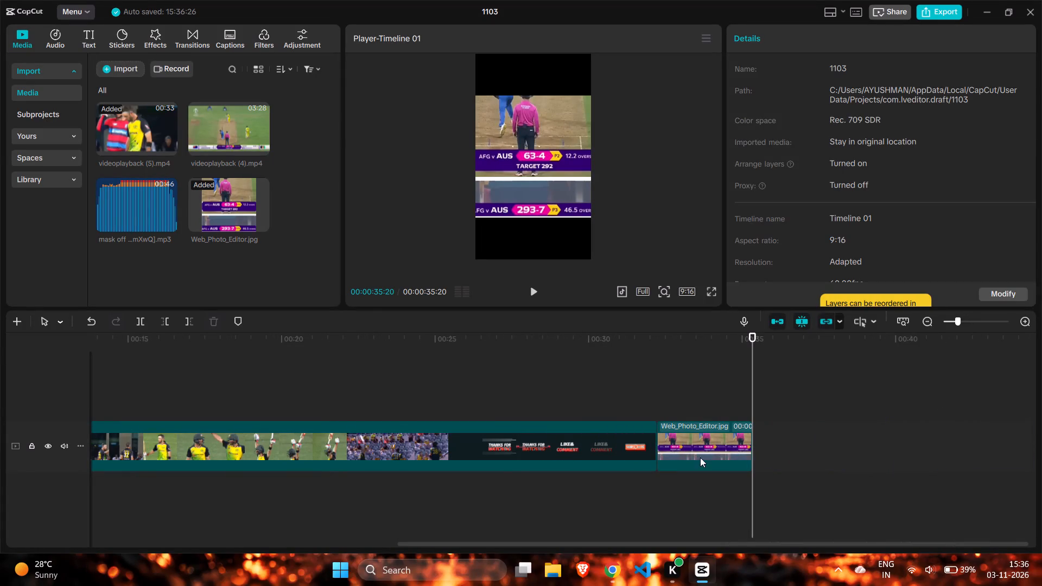
{"action": "left_click_drag", "start_coordinate": [700, 457], "coordinate": [103, 415]}
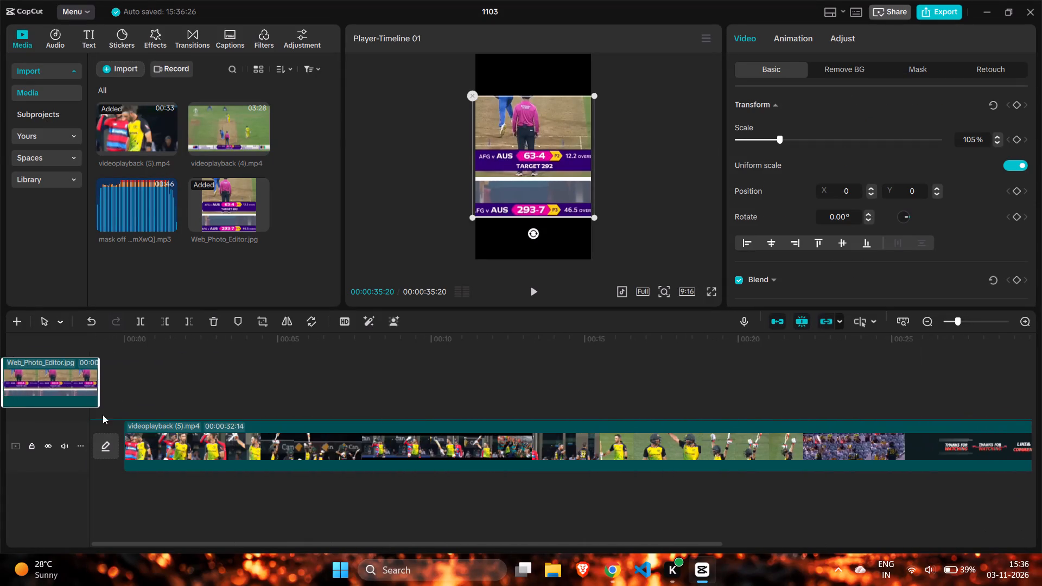
{"action": "left_click_drag", "start_coordinate": [103, 415], "coordinate": [181, 455]}
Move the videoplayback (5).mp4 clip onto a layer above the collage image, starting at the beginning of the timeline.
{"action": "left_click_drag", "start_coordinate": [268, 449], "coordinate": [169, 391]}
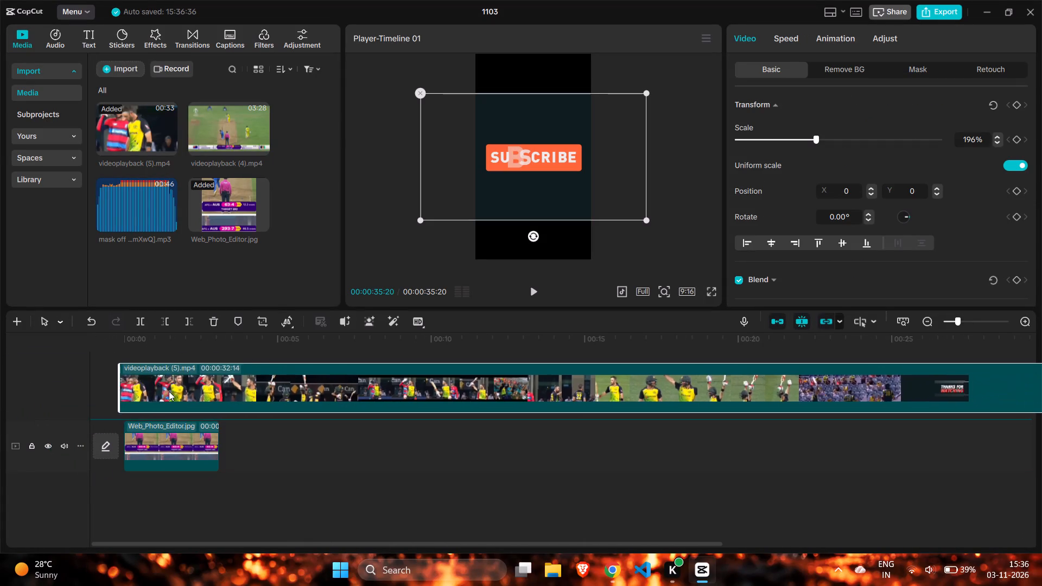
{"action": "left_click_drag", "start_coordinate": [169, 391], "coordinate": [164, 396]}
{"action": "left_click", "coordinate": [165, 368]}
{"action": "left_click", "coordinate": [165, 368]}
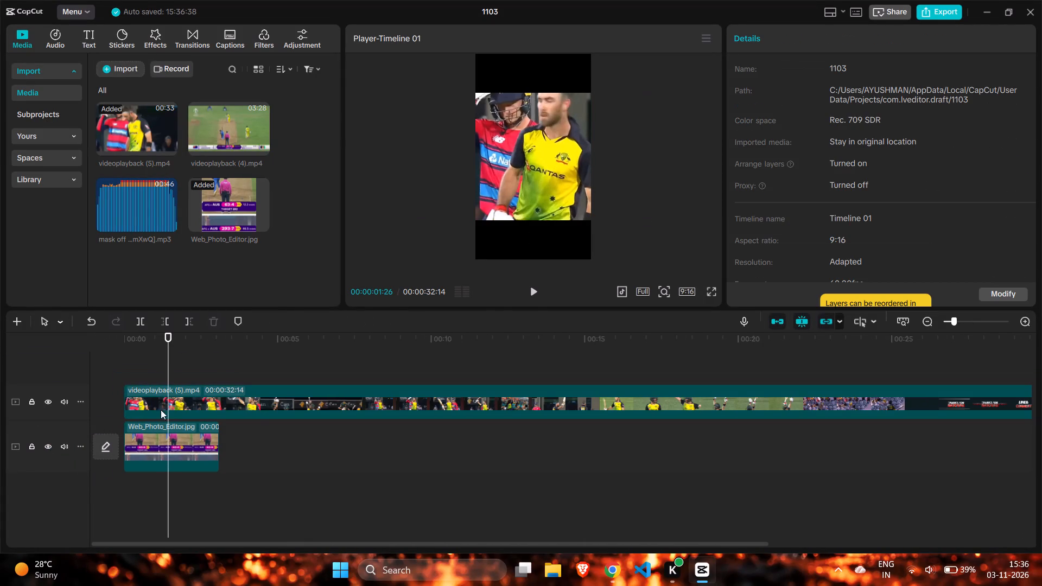
Fine-tune the collage image's scale to 111% to match the height of the video frame.
{"action": "left_click", "coordinate": [153, 462]}
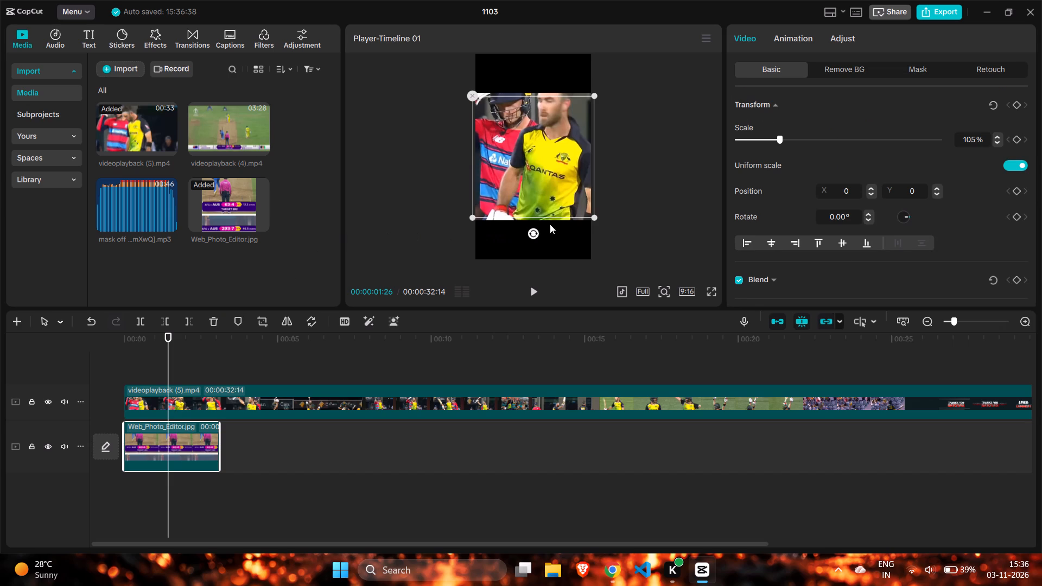
{"action": "left_click_drag", "start_coordinate": [590, 216], "coordinate": [596, 218]}
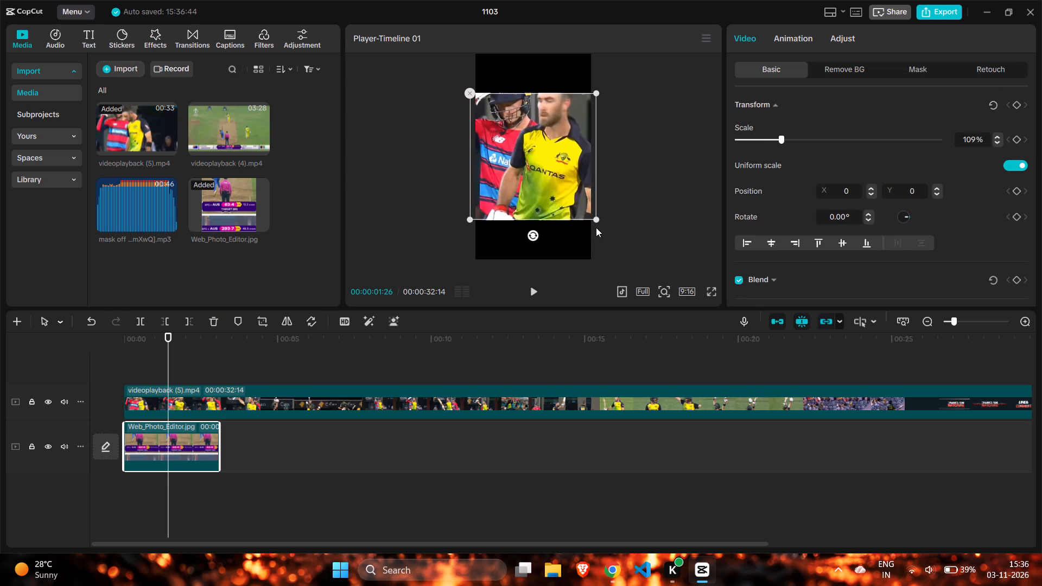
{"action": "left_click", "coordinate": [999, 137]}
{"action": "left_click", "coordinate": [999, 137]}
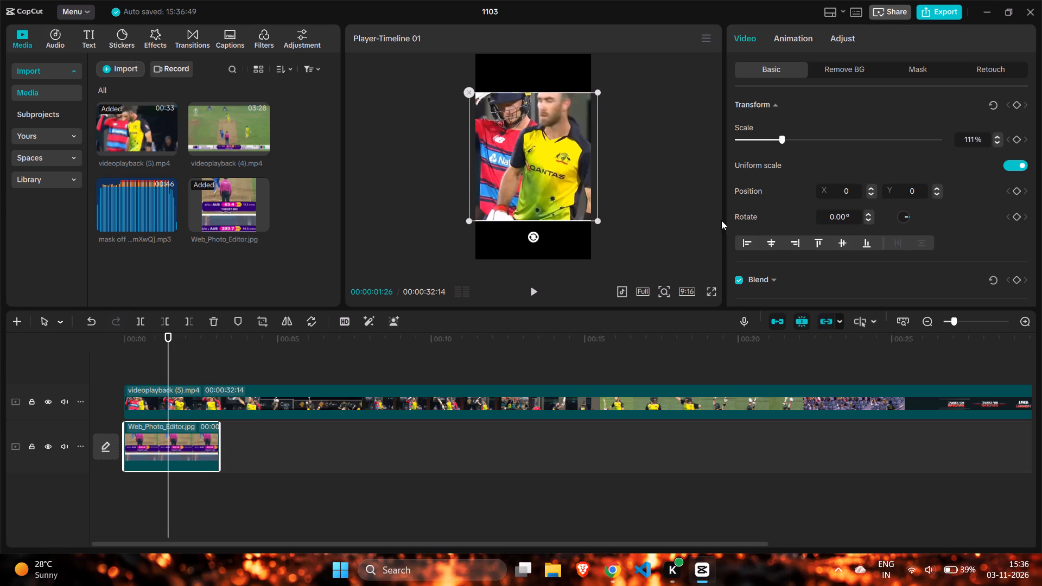
Move the videoplayback (5).mp4 clip back to the main track directly after the collage image.
{"action": "left_click_drag", "start_coordinate": [235, 401], "coordinate": [306, 443]}
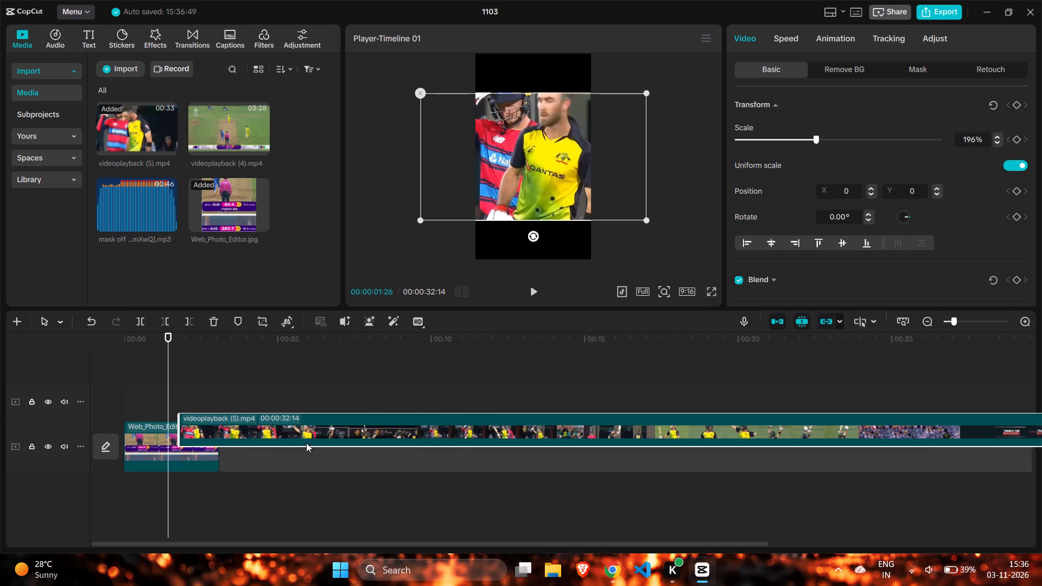
{"action": "left_click_drag", "start_coordinate": [306, 443], "coordinate": [313, 446]}
{"action": "left_click", "coordinate": [168, 366]}
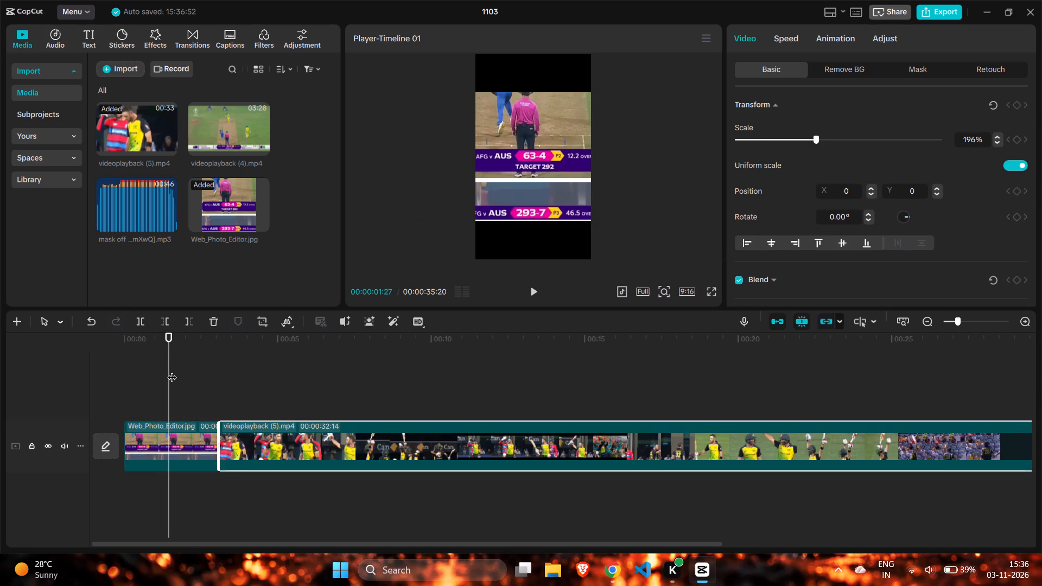
{"action": "left_click_drag", "start_coordinate": [170, 360], "coordinate": [139, 365]}
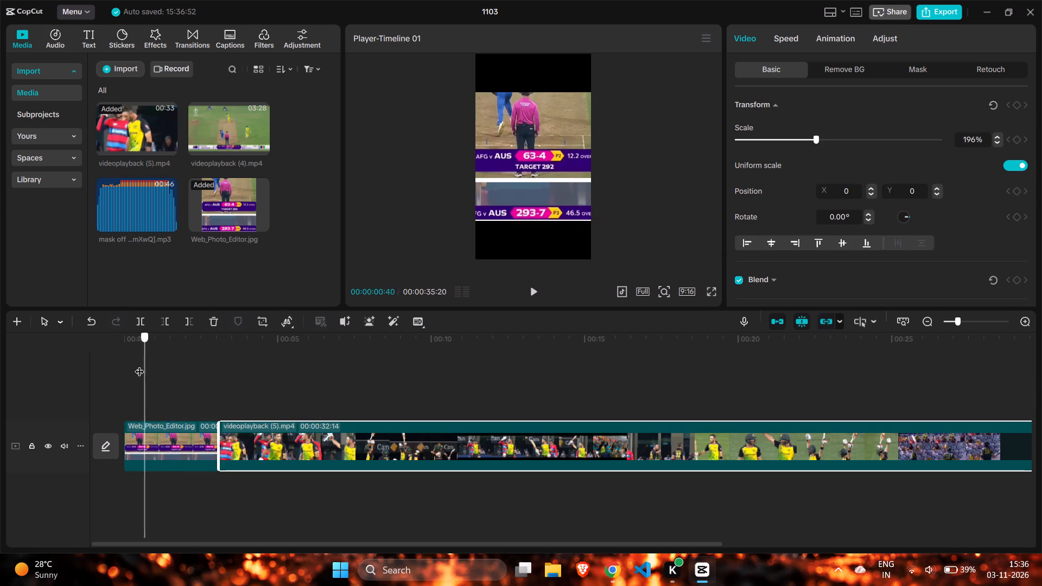
Insert videoplayback (4).mp4 into the main track directly after the collage image, before the videoplayback (5).mp4 clip.
{"action": "left_click_drag", "start_coordinate": [139, 365], "coordinate": [220, 377]}
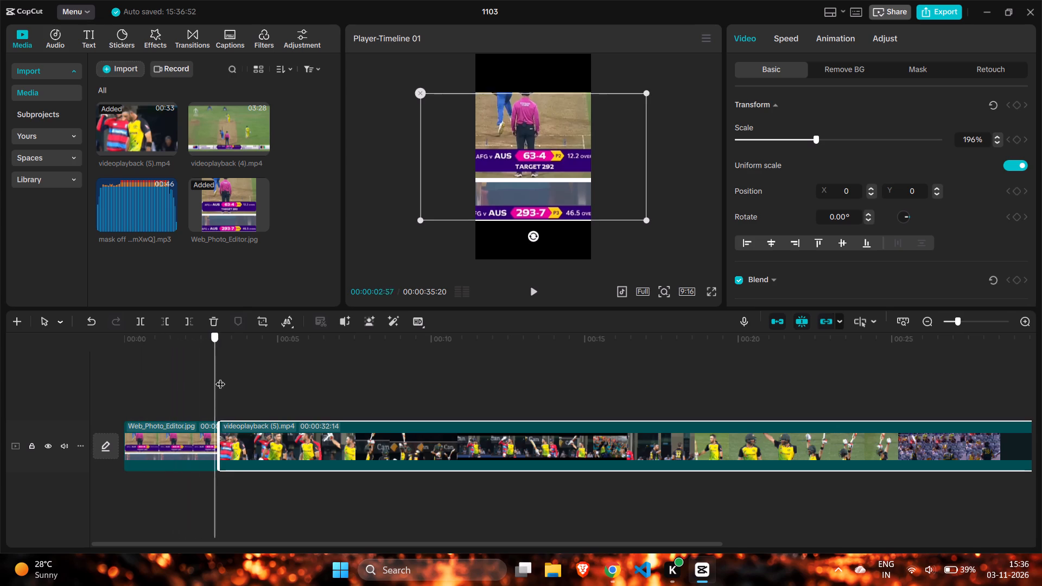
{"action": "left_click_drag", "start_coordinate": [220, 377], "coordinate": [115, 402]}
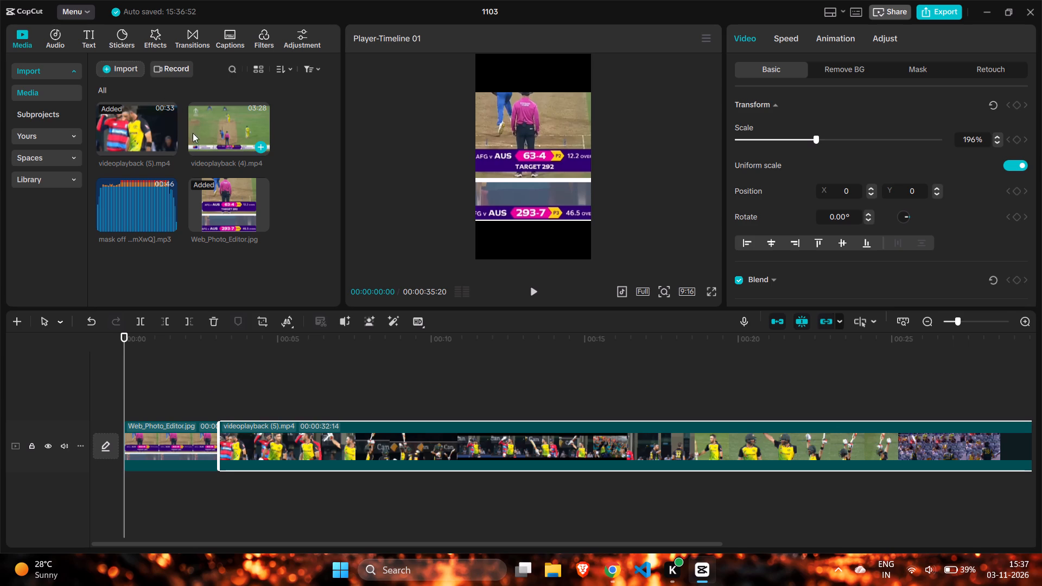
{"action": "left_click_drag", "start_coordinate": [208, 121], "coordinate": [213, 464]}
{"action": "left_click", "coordinate": [211, 392]}
{"action": "left_click_drag", "start_coordinate": [211, 392], "coordinate": [221, 393]}
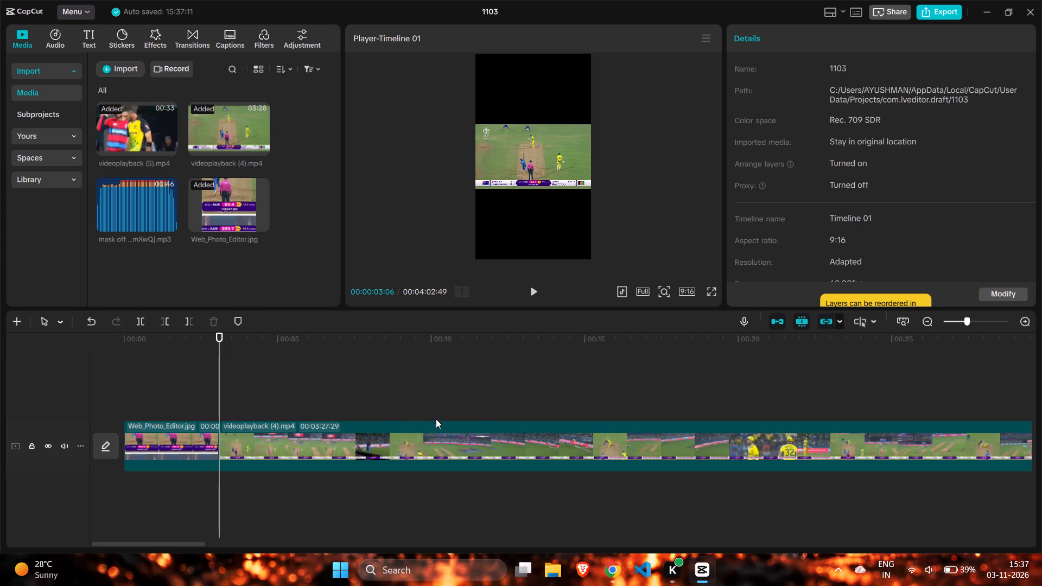
Move the videoplayback (5).mp4 clip onto a layer above videoplayback (4).mp4, starting where the collage image ends.
{"action": "scroll", "coordinate": [440, 396], "scroll_direction": "down", "scroll_amount": 13, "text": "ctrl"}
{"action": "scroll", "coordinate": [440, 396], "scroll_direction": "down", "scroll_amount": 11, "text": "ctrl"}
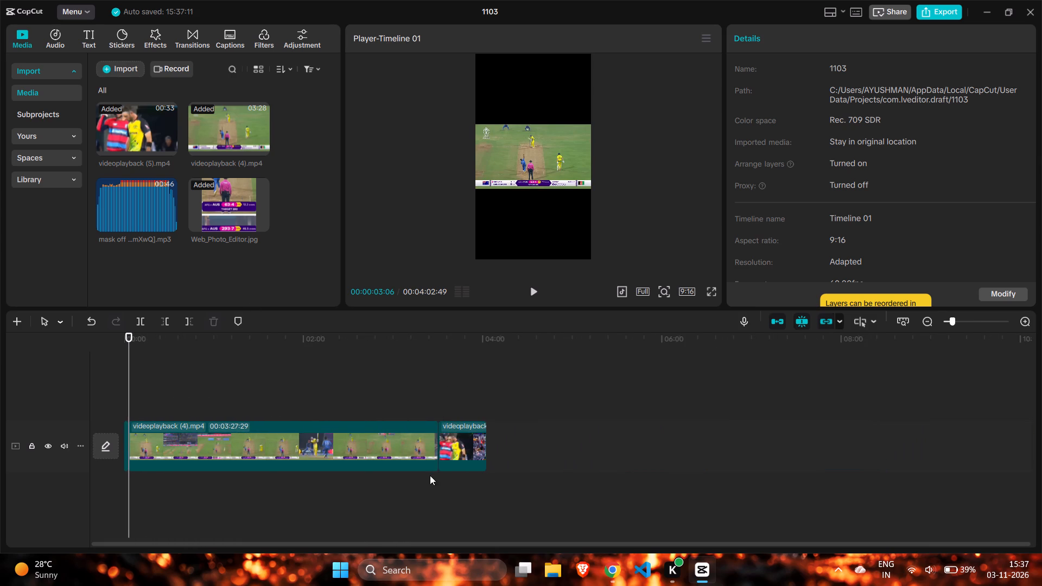
{"action": "left_click_drag", "start_coordinate": [461, 444], "coordinate": [155, 401]}
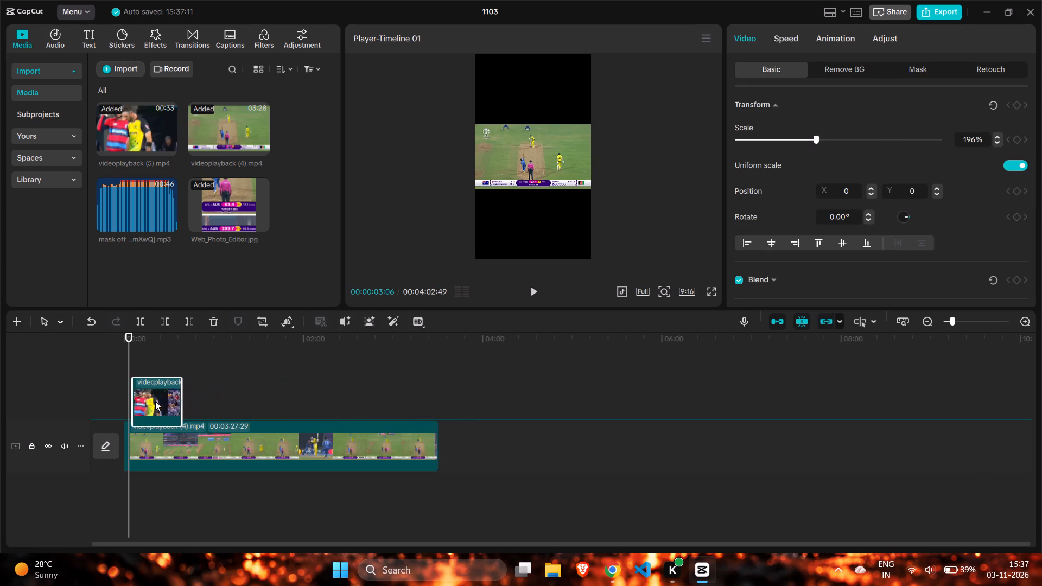
{"action": "left_click_drag", "start_coordinate": [155, 401], "coordinate": [153, 401]}
{"action": "scroll", "coordinate": [260, 415], "scroll_direction": "up", "scroll_amount": 14, "text": "ctrl"}
{"action": "scroll", "coordinate": [260, 415], "scroll_direction": "right", "scroll_amount": 1}
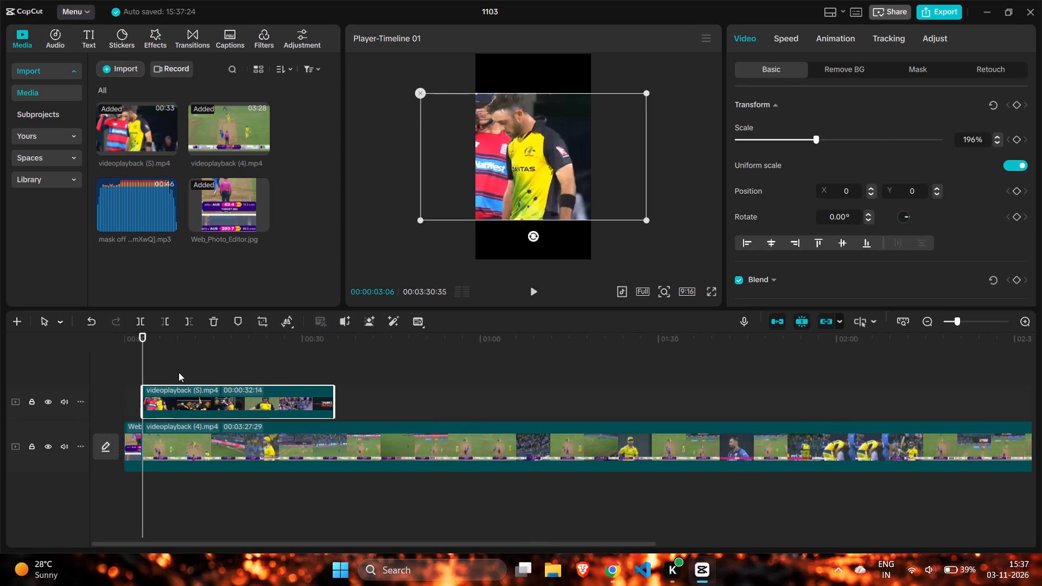
Crop the videoplayback (4).mp4 clip from its lower edge to cut off the scoreboard strip, keeping the full width.
{"action": "left_click", "coordinate": [179, 372]}
{"action": "left_click", "coordinate": [187, 450]}
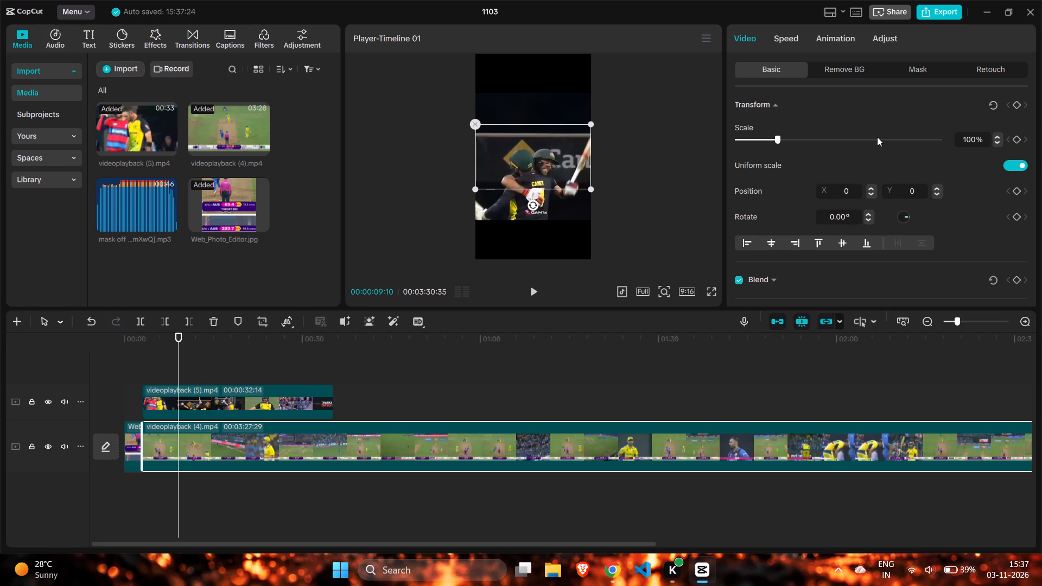
{"action": "left_click", "coordinate": [260, 324]}
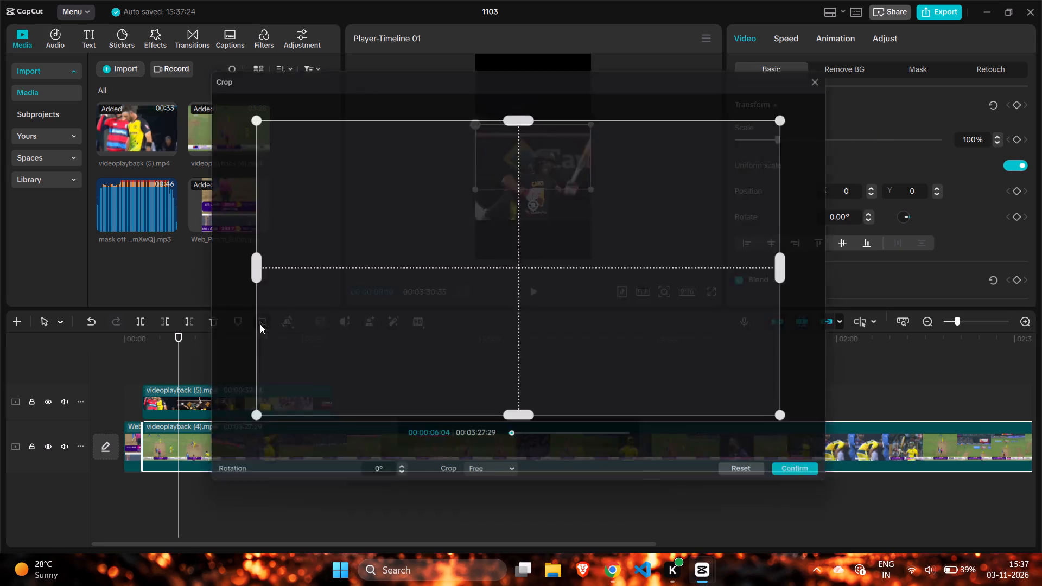
{"action": "left_click_drag", "start_coordinate": [511, 424], "coordinate": [514, 388]}
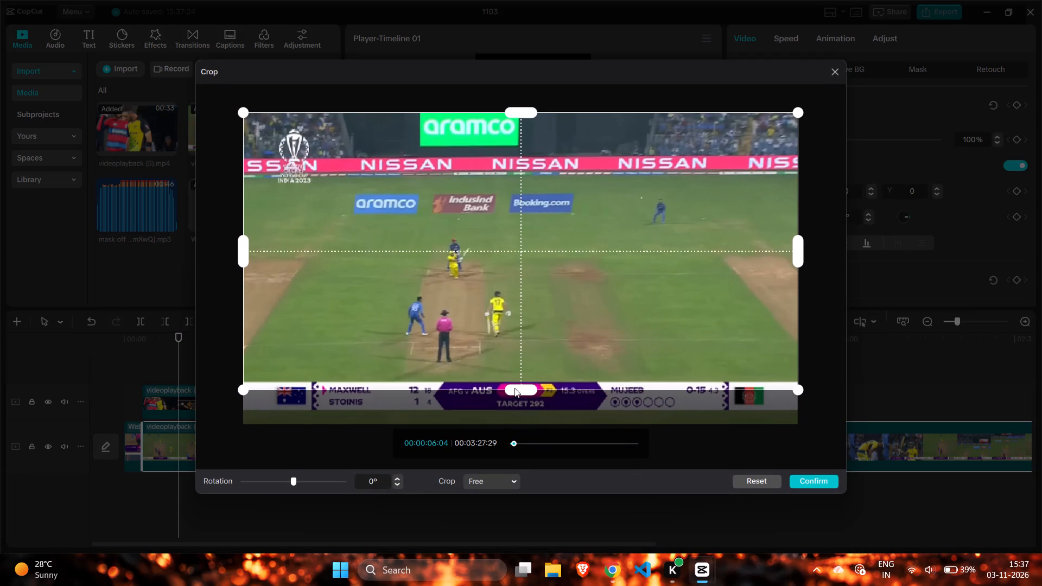
{"action": "left_click_drag", "start_coordinate": [514, 388], "coordinate": [514, 378]}
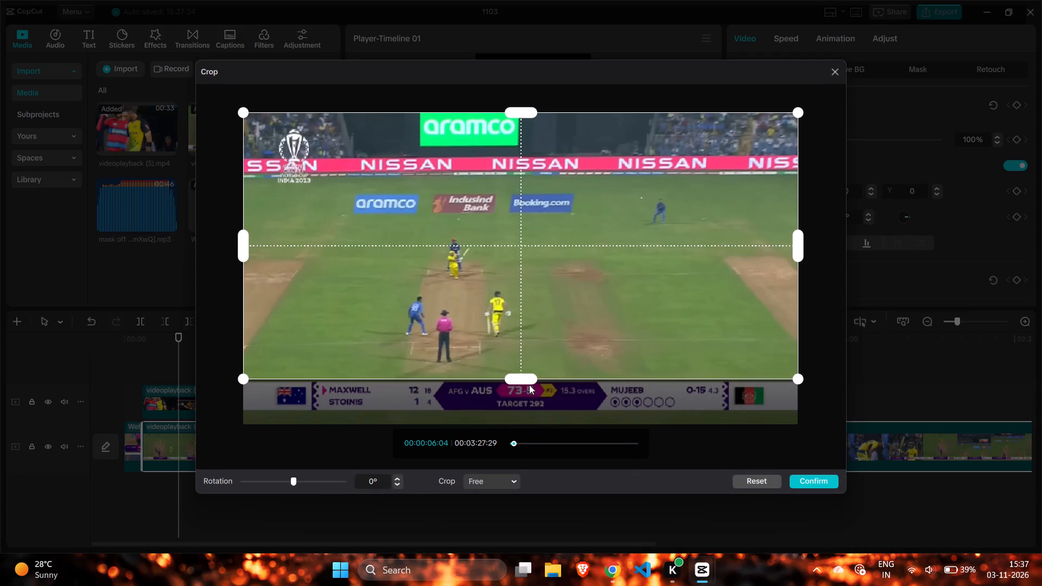
{"action": "left_click", "coordinate": [800, 476]}
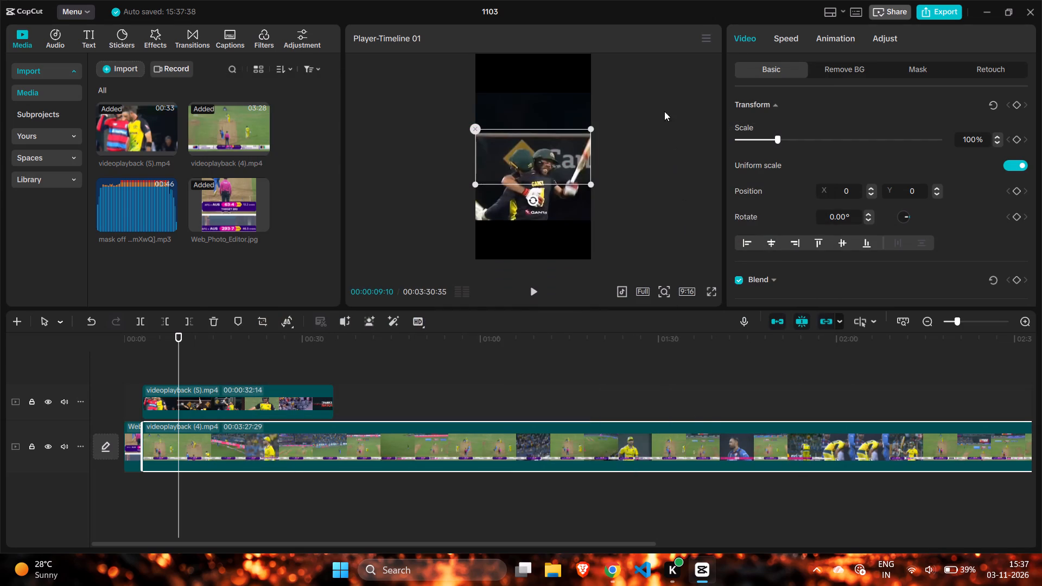
Scale the videoplayback (4).mp4 clip up to 230% to match the frame height of the overlaid clip.
{"action": "left_click_drag", "start_coordinate": [587, 183], "coordinate": [589, 183]}
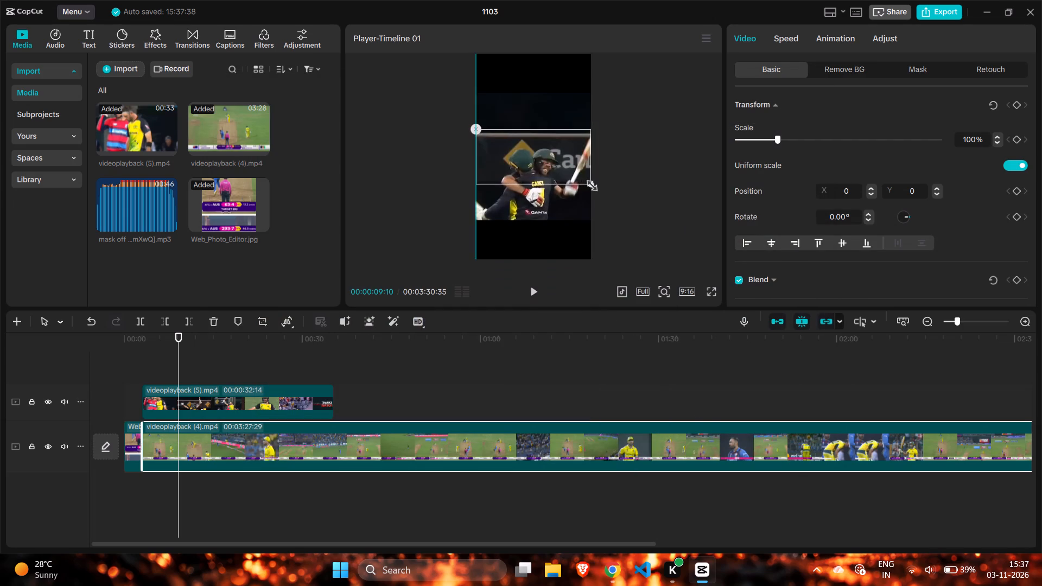
{"action": "left_click_drag", "start_coordinate": [589, 183], "coordinate": [652, 264]}
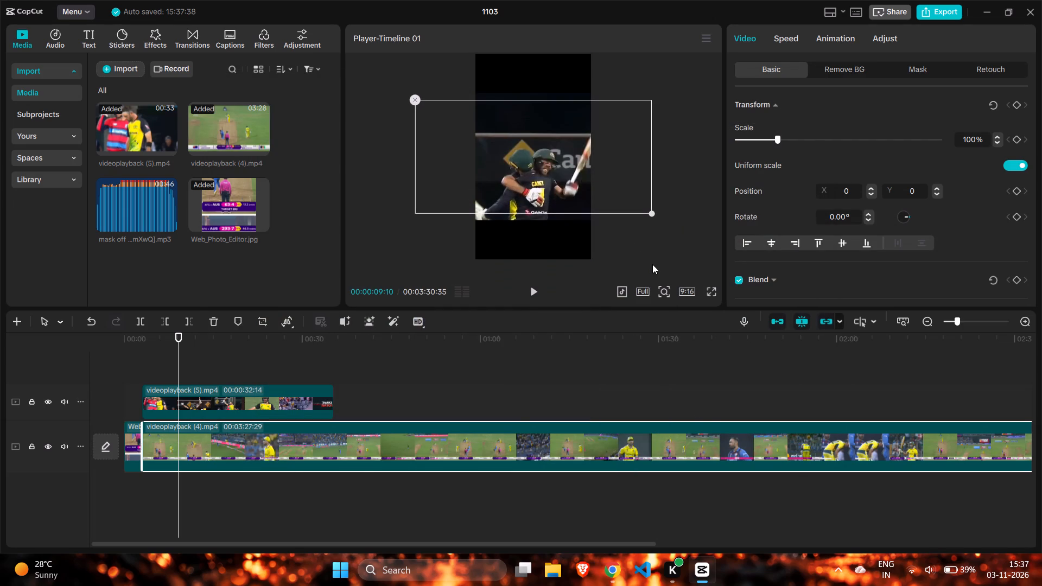
{"action": "left_click_drag", "start_coordinate": [652, 264], "coordinate": [653, 265]}
{"action": "left_click", "coordinate": [276, 350]}
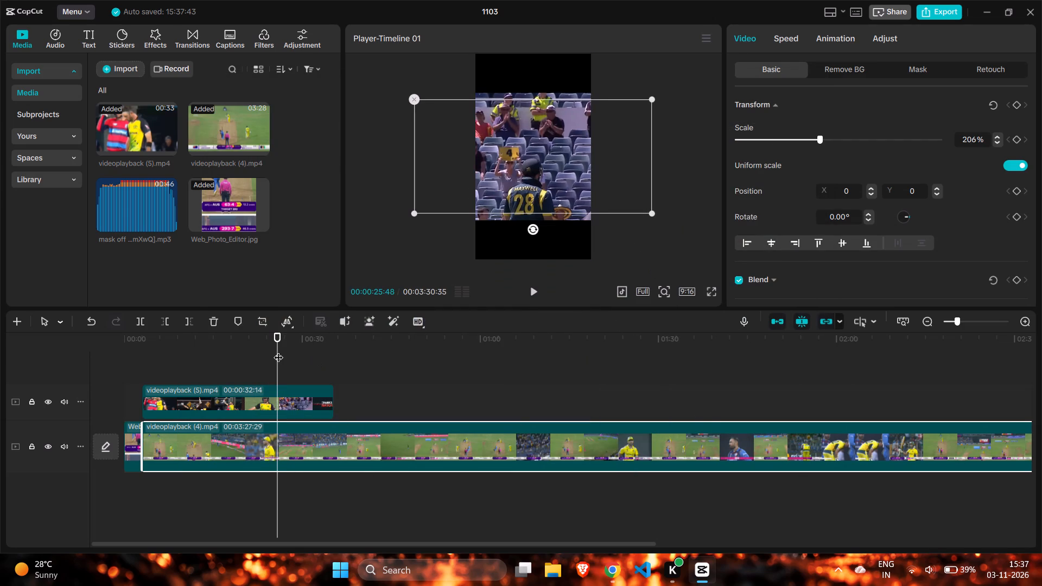
{"action": "left_click_drag", "start_coordinate": [653, 219], "coordinate": [655, 219]}
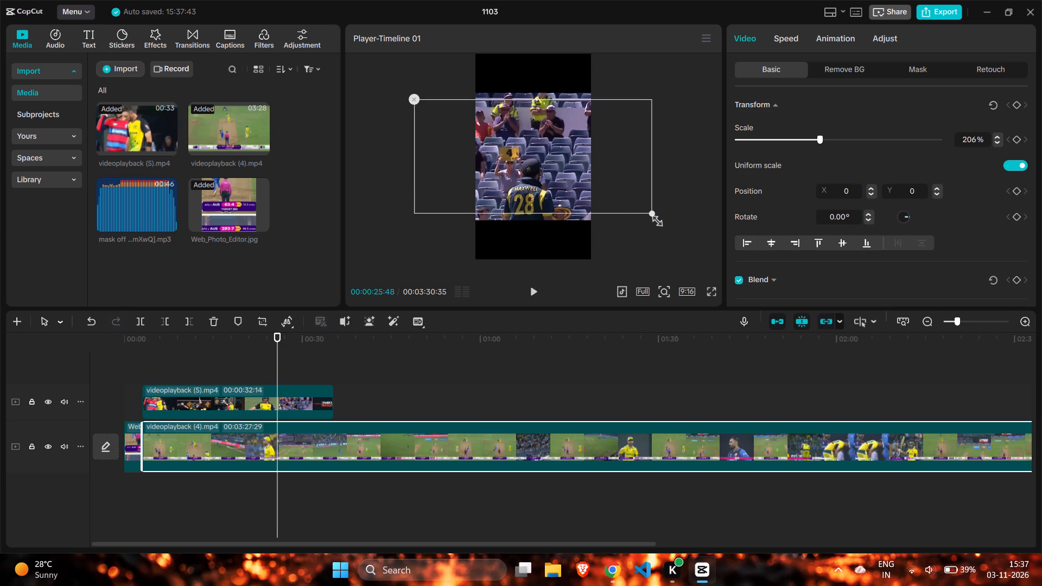
{"action": "left_click_drag", "start_coordinate": [655, 219], "coordinate": [664, 234]}
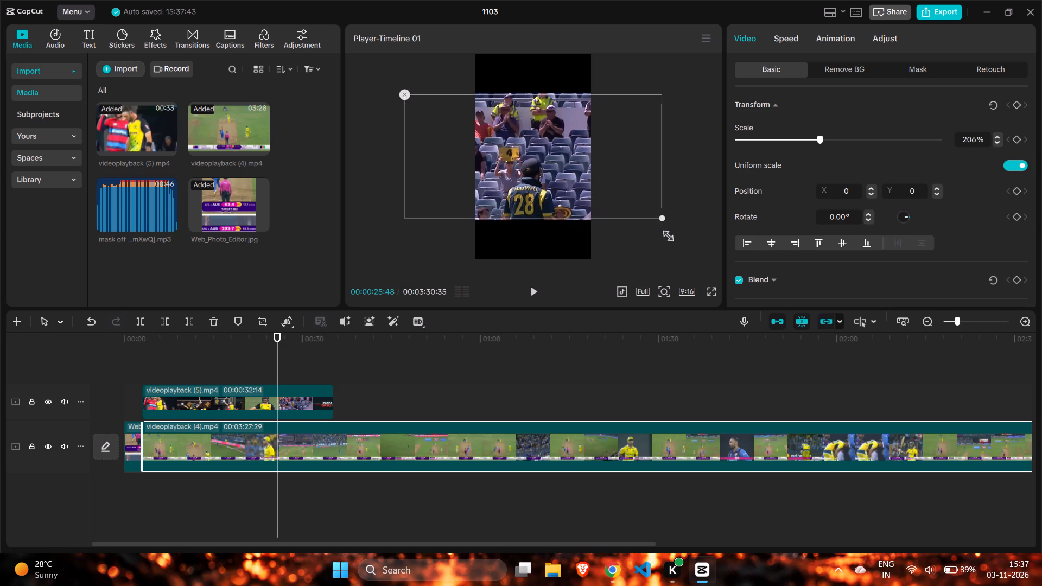
{"action": "left_click_drag", "start_coordinate": [664, 234], "coordinate": [666, 235]}
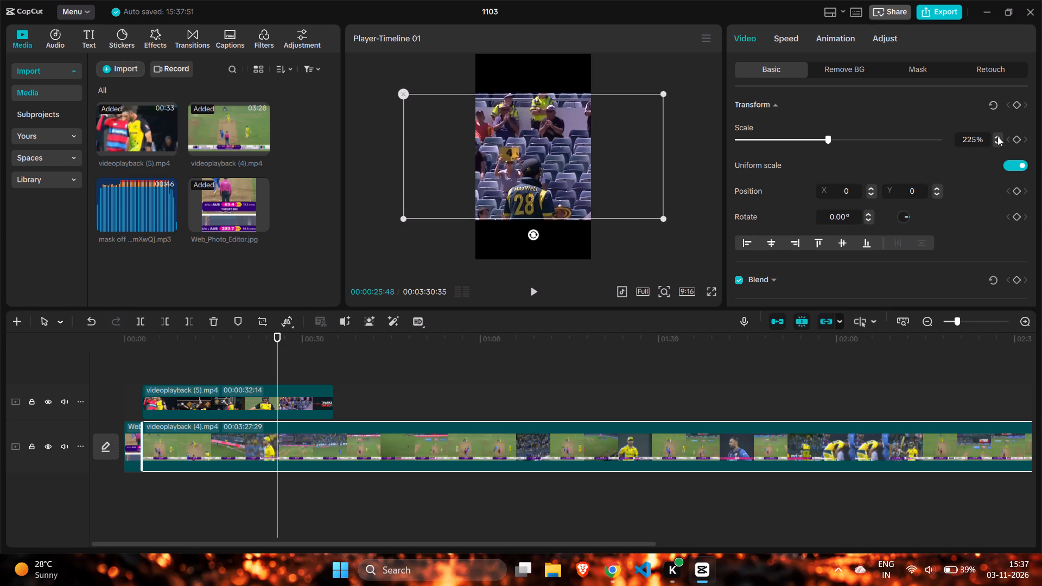
{"action": "left_click", "coordinate": [997, 137]}
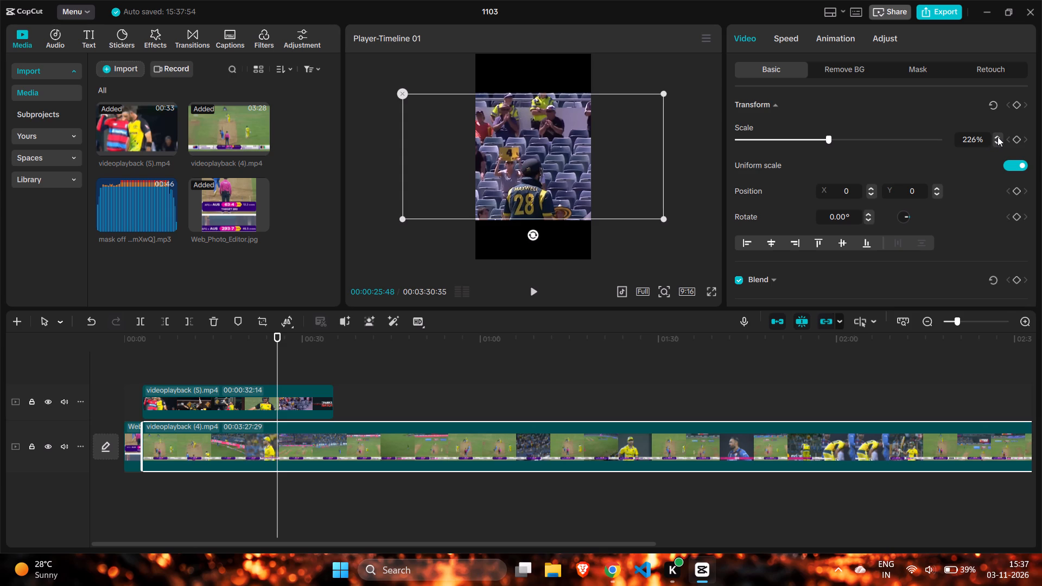
{"action": "left_click", "coordinate": [997, 137]}
{"action": "left_click", "coordinate": [997, 137]}
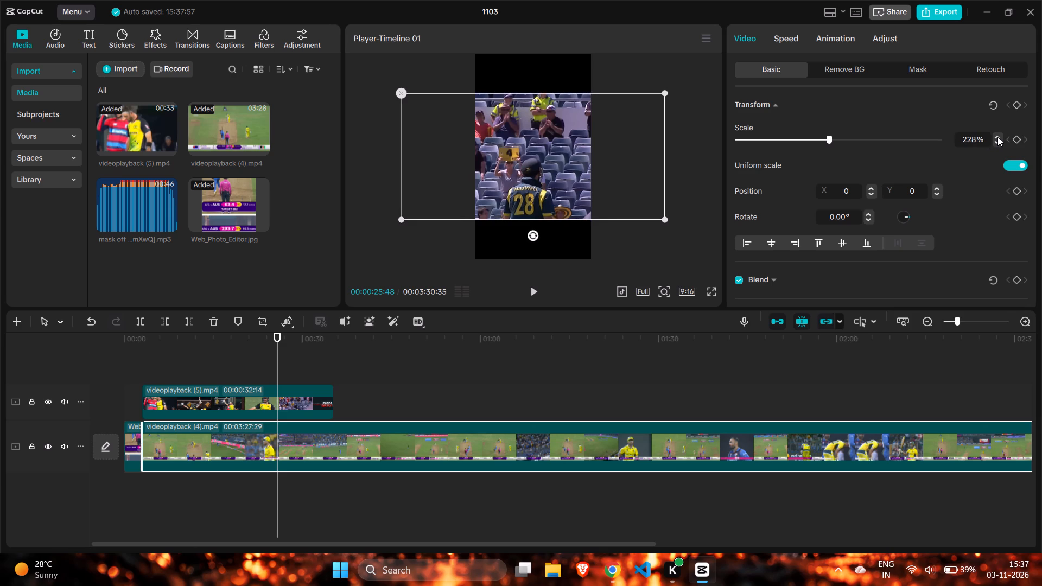
{"action": "left_click", "coordinate": [997, 137]}
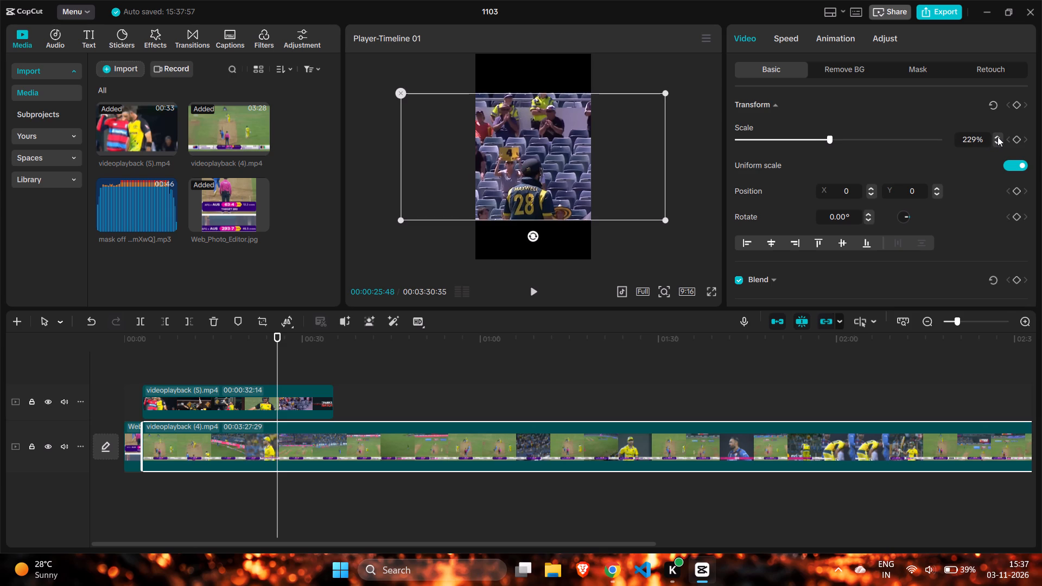
{"action": "left_click", "coordinate": [997, 137]}
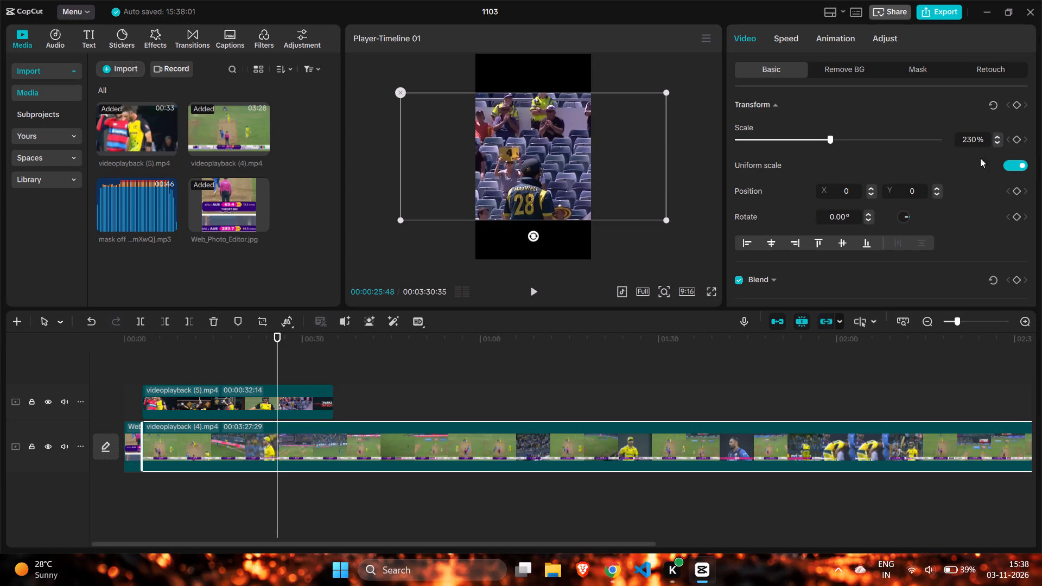
Return videoplayback (5).mp4 to the main track and place videoplayback (4).mp4 ahead of it, directly after the collage image.
{"action": "left_click_drag", "start_coordinate": [259, 397], "coordinate": [258, 403]}
{"action": "left_click_drag", "start_coordinate": [258, 403], "coordinate": [249, 437]}
{"action": "left_click_drag", "start_coordinate": [415, 456], "coordinate": [302, 457]}
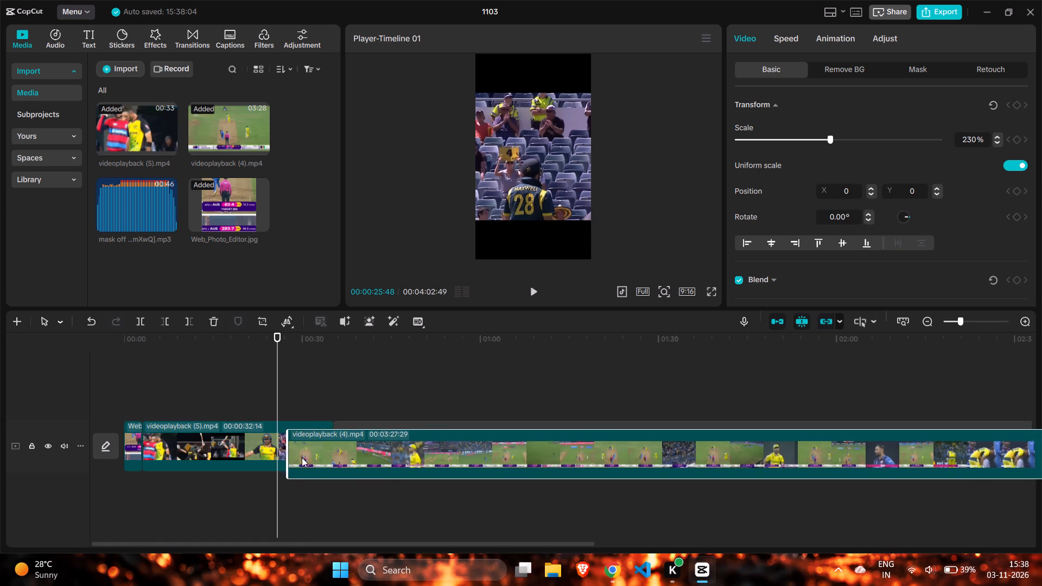
{"action": "left_click_drag", "start_coordinate": [302, 457], "coordinate": [193, 439]}
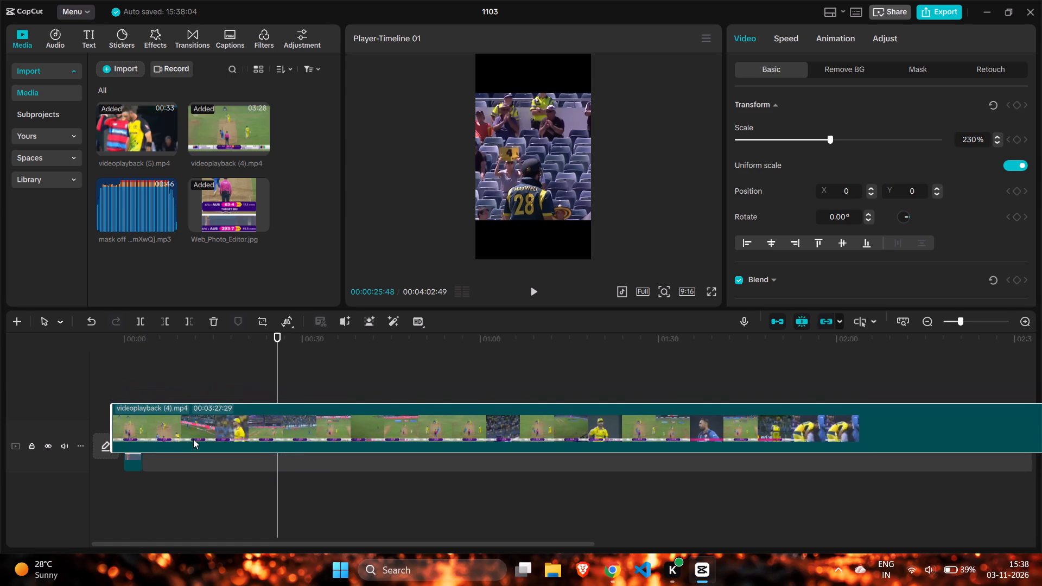
Scrub through videoplayback (4).mp4 to a delivery being bowled to Maxwell and split the clip at 00:00:53:08.
{"action": "left_click", "coordinate": [180, 391]}
{"action": "left_click_drag", "start_coordinate": [180, 390], "coordinate": [112, 379]}
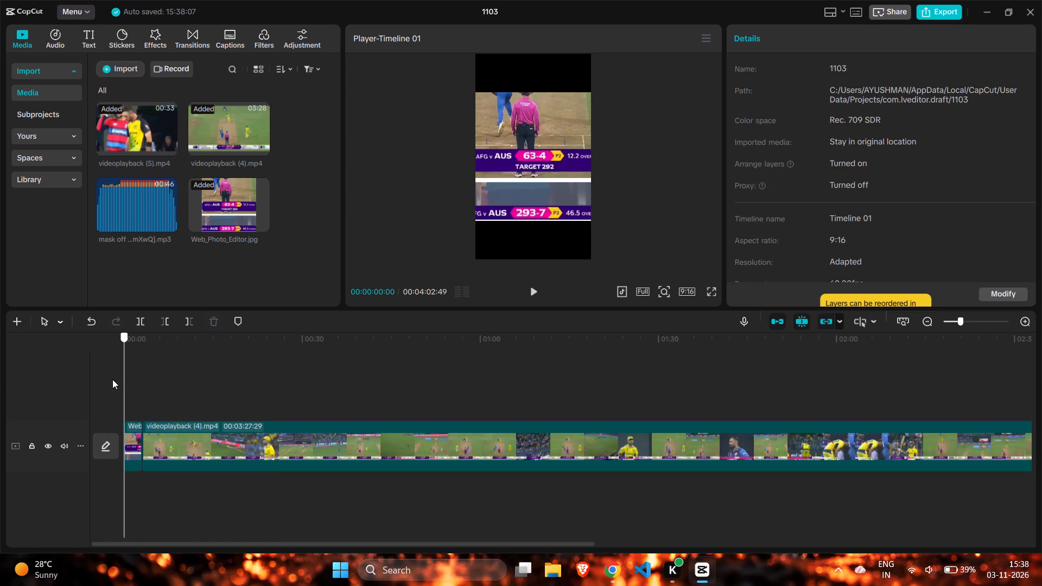
{"action": "left_click_drag", "start_coordinate": [112, 379], "coordinate": [148, 388]}
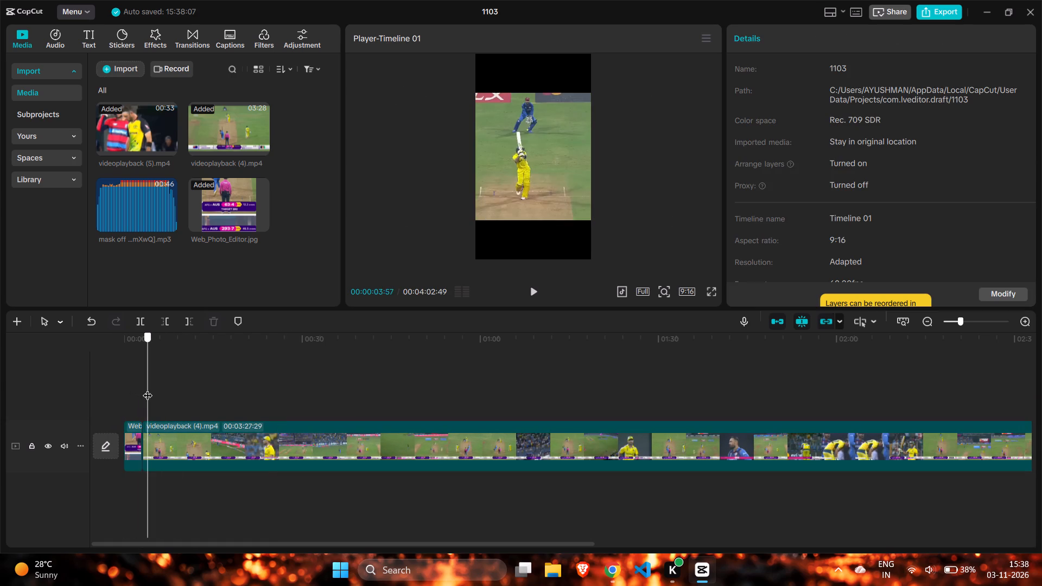
{"action": "left_click_drag", "start_coordinate": [148, 388], "coordinate": [221, 397]}
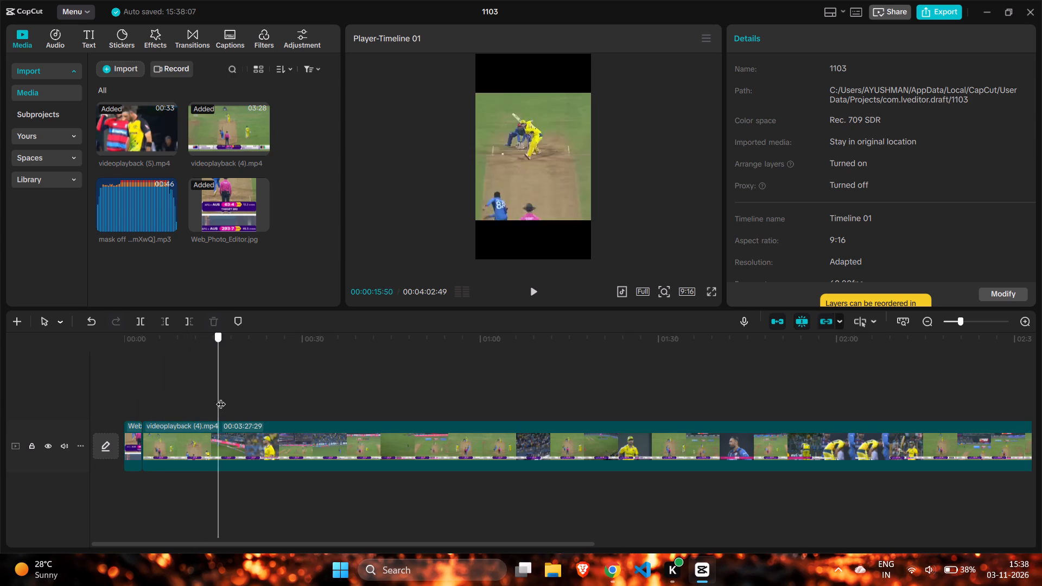
{"action": "left_click_drag", "start_coordinate": [221, 397], "coordinate": [329, 396]}
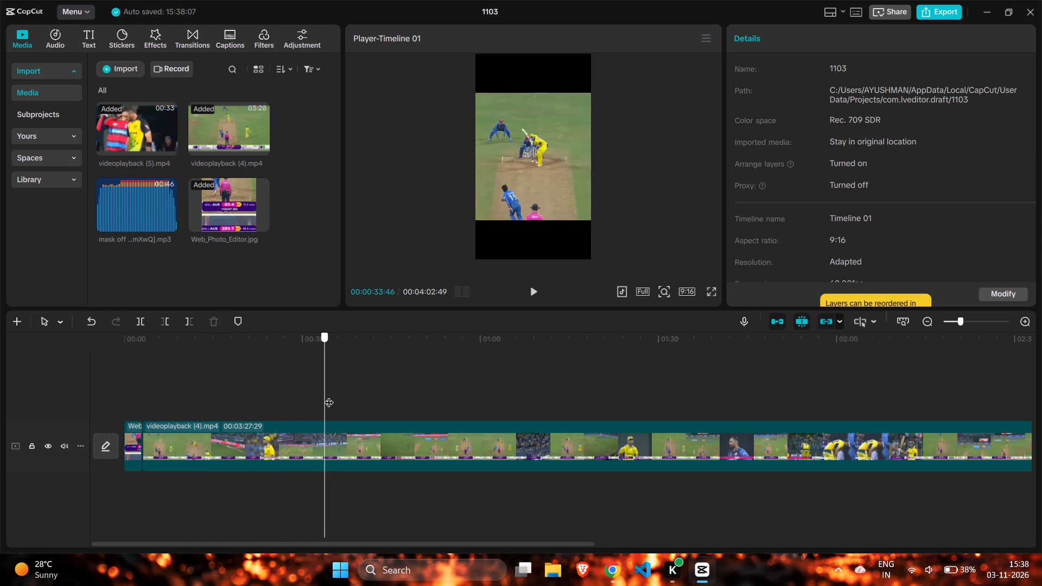
{"action": "left_click_drag", "start_coordinate": [329, 396], "coordinate": [378, 390]}
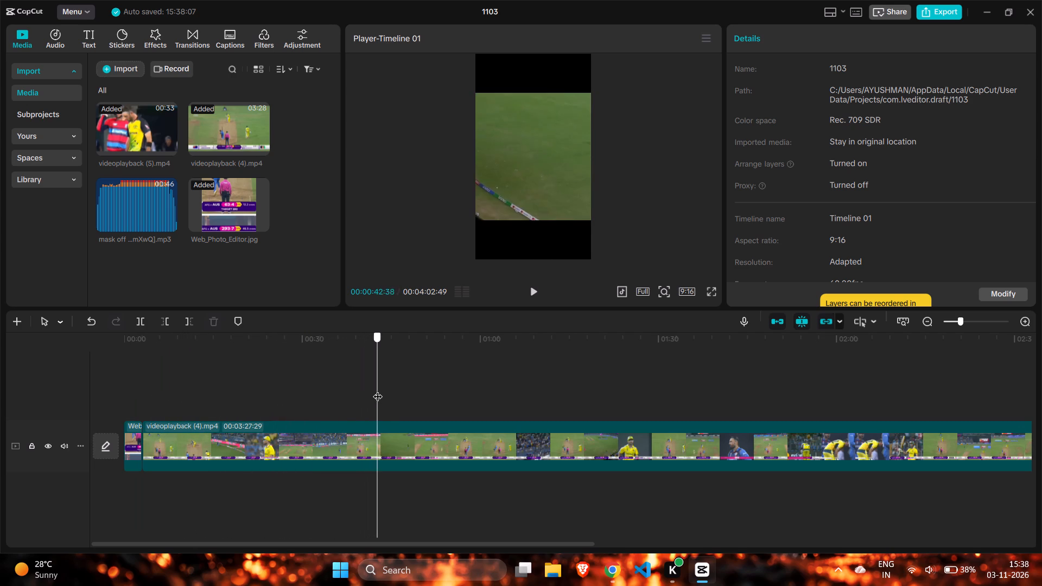
{"action": "left_click_drag", "start_coordinate": [378, 390], "coordinate": [407, 390]}
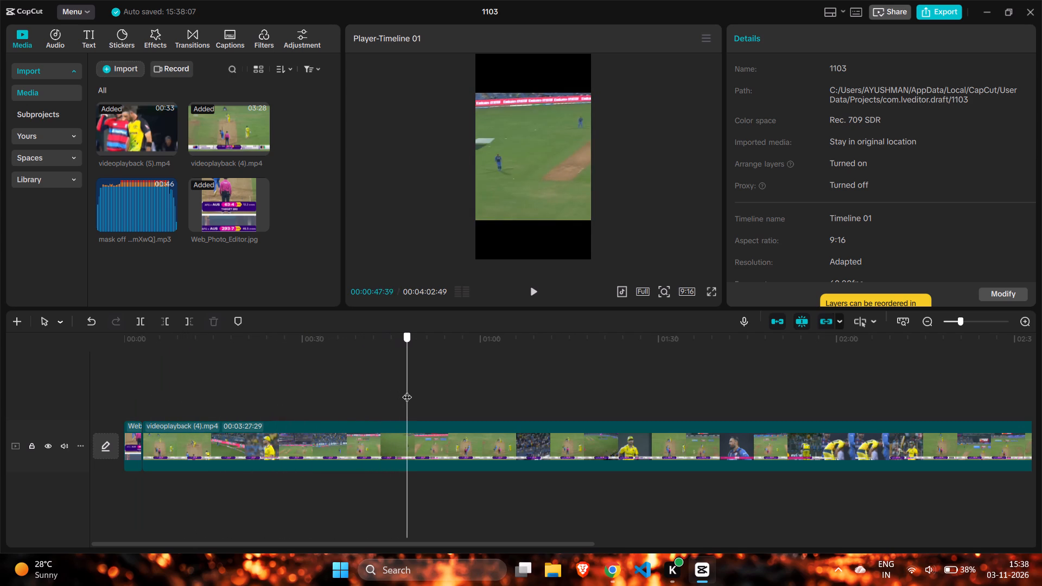
{"action": "left_click_drag", "start_coordinate": [407, 390], "coordinate": [350, 396]}
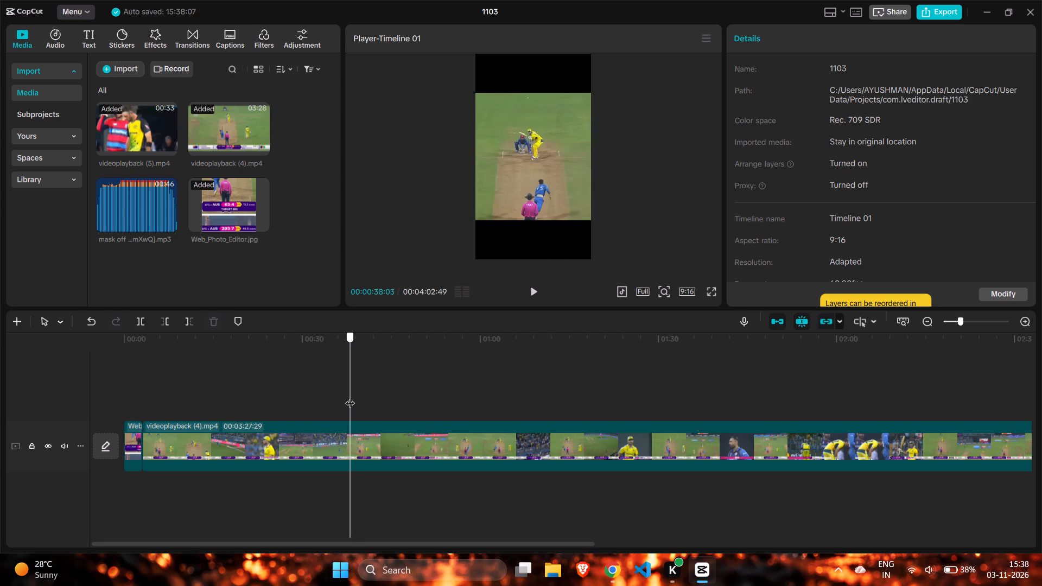
{"action": "left_click_drag", "start_coordinate": [350, 396], "coordinate": [363, 397]}
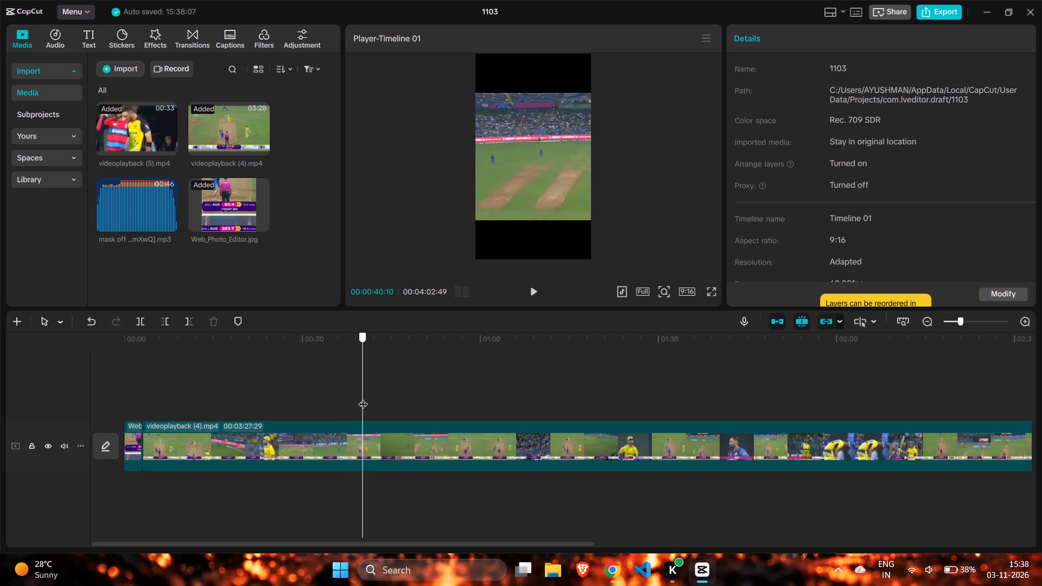
{"action": "left_click_drag", "start_coordinate": [363, 397], "coordinate": [382, 398]}
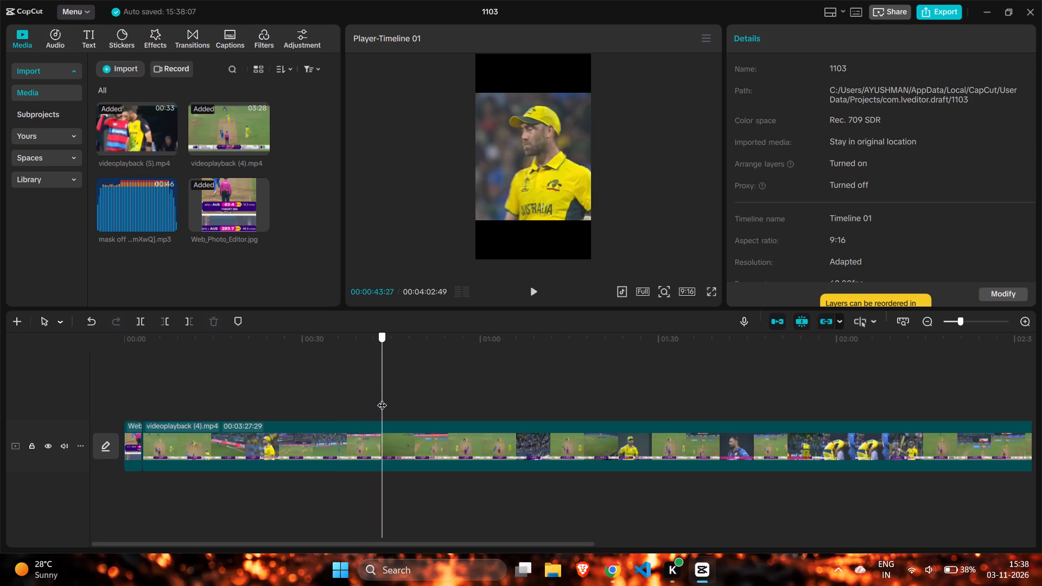
{"action": "left_click_drag", "start_coordinate": [382, 398], "coordinate": [452, 398]}
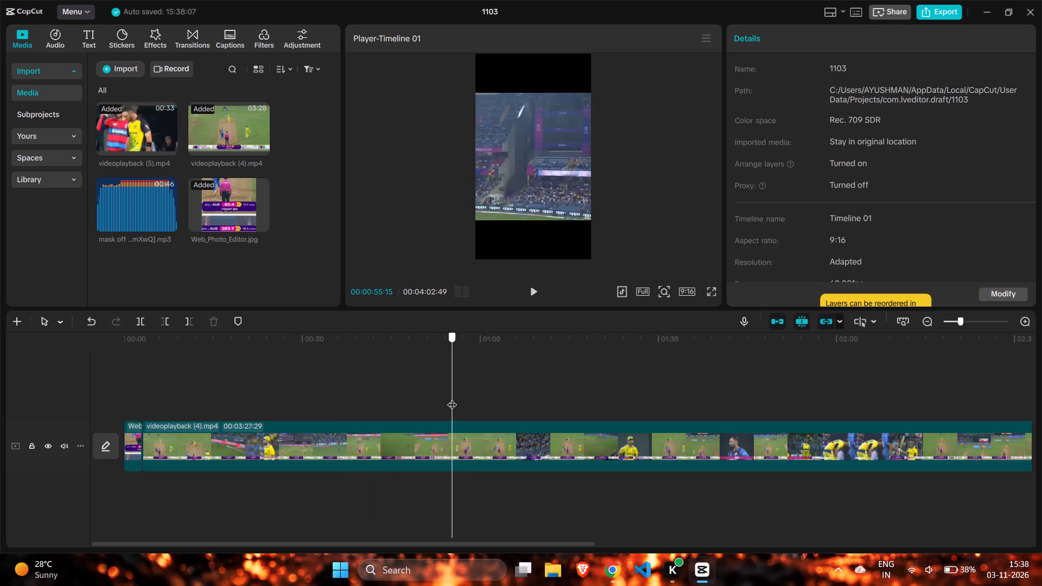
{"action": "left_click_drag", "start_coordinate": [452, 398], "coordinate": [448, 397]}
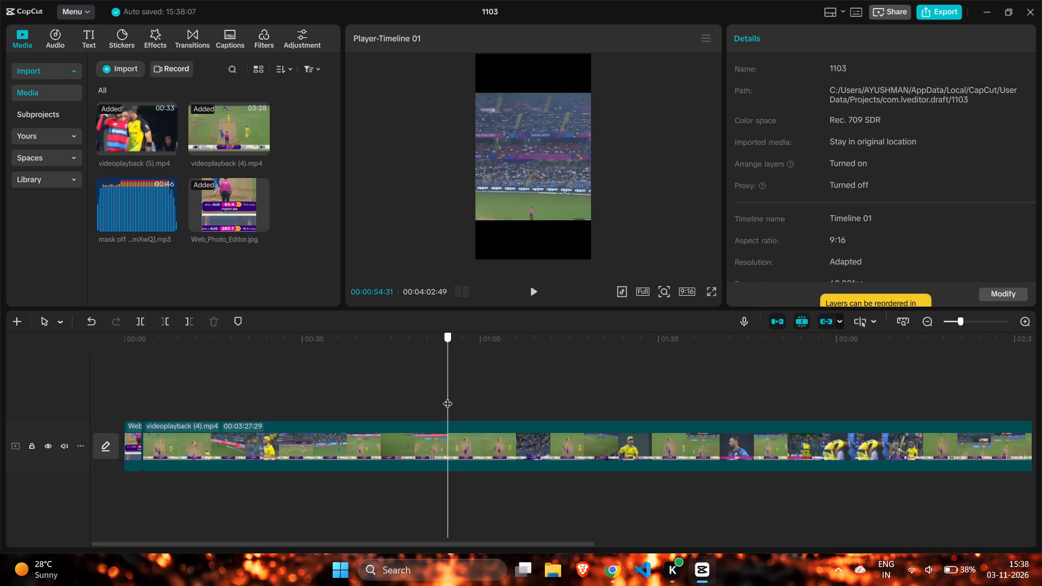
{"action": "left_click_drag", "start_coordinate": [448, 397], "coordinate": [440, 394]}
{"action": "left_click", "coordinate": [143, 322]}
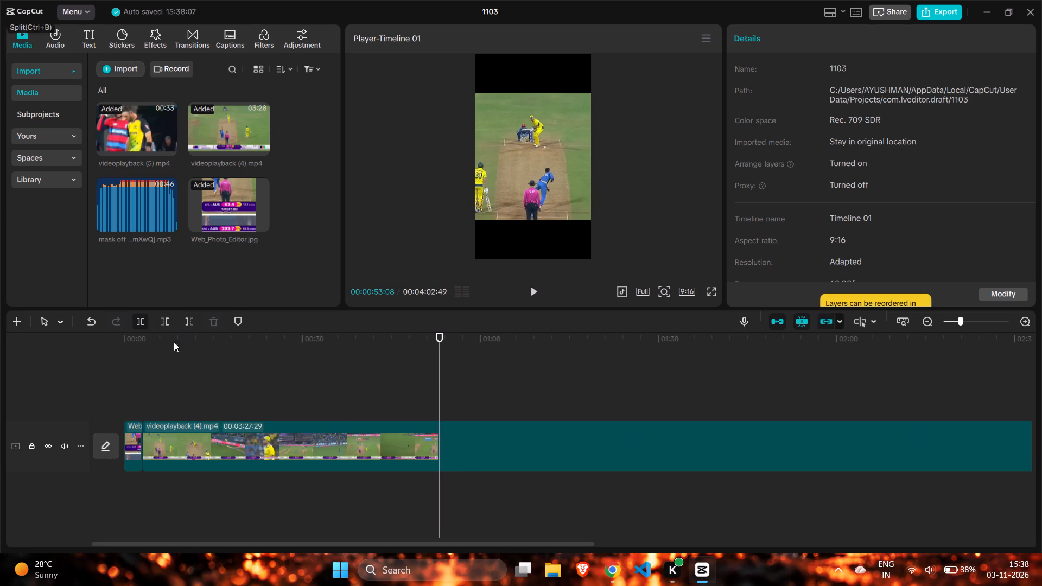
Split videoplayback (4).mp4 again at 00:00:57:04, where the shot reaches the boundary, to isolate this delivery.
{"action": "left_click_drag", "start_coordinate": [440, 389], "coordinate": [442, 389]}
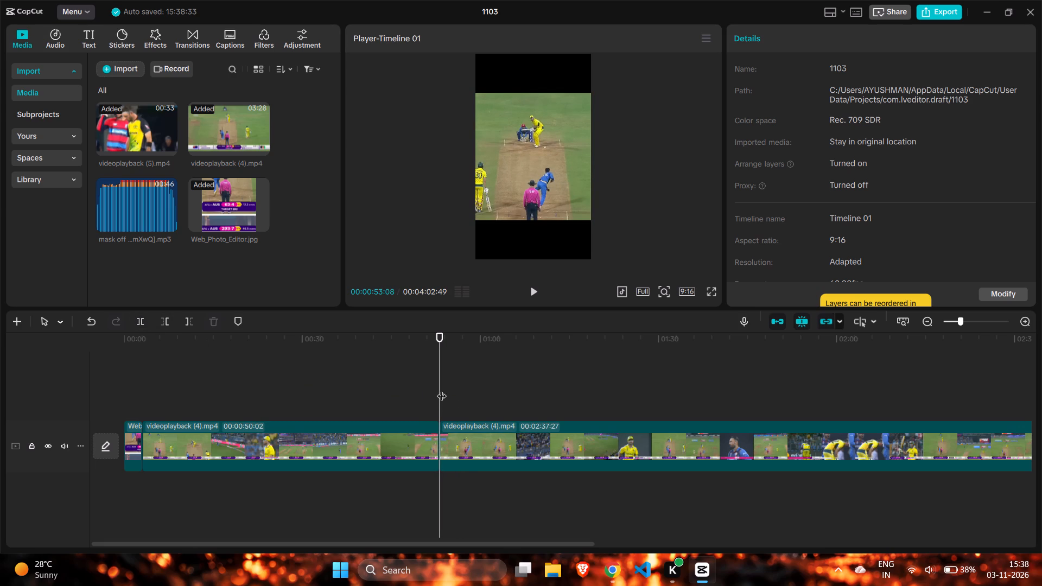
{"action": "left_click_drag", "start_coordinate": [442, 389], "coordinate": [462, 399]}
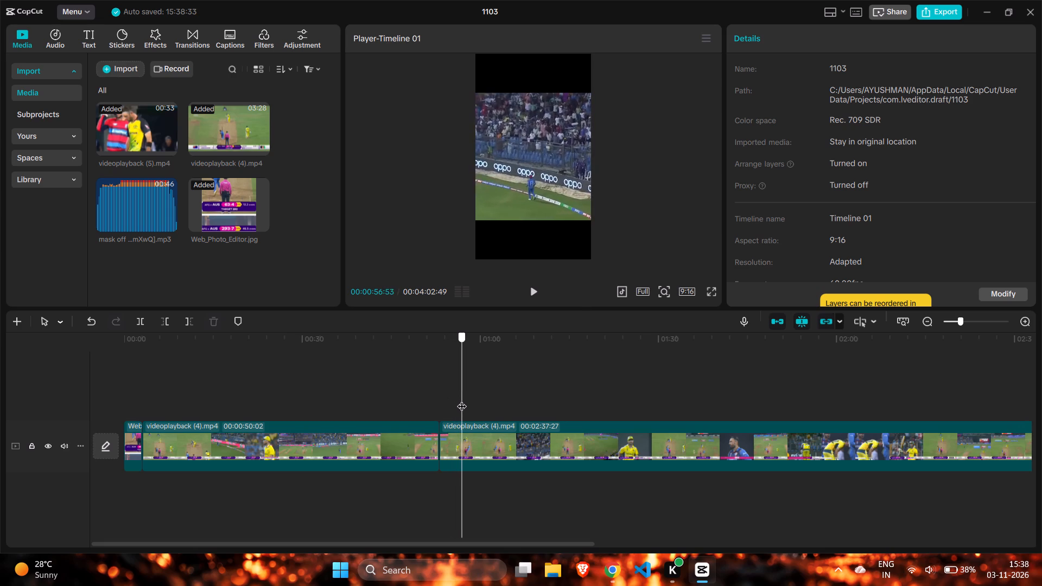
{"action": "left_click_drag", "start_coordinate": [462, 399], "coordinate": [463, 399]}
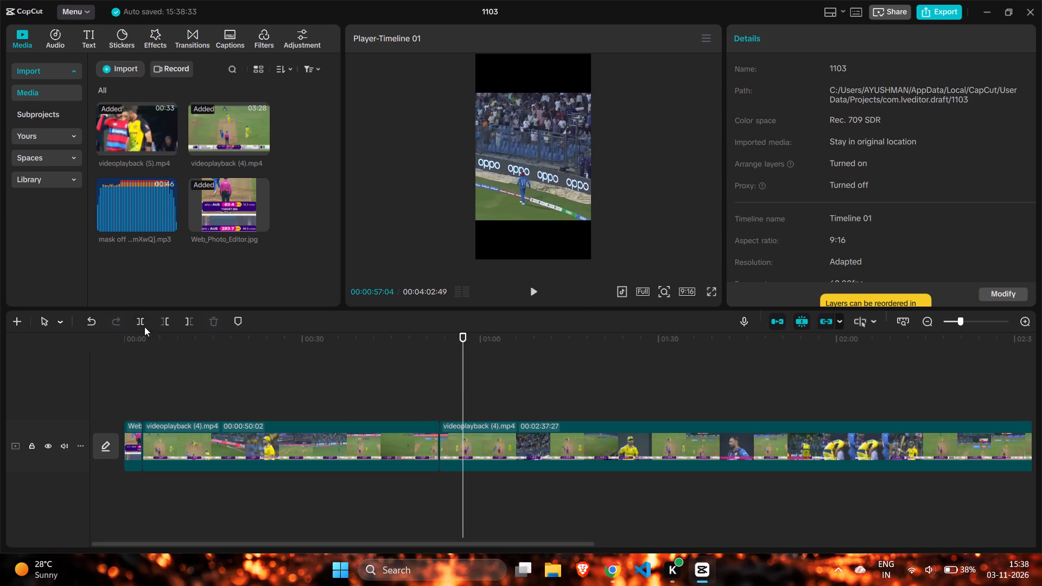
{"action": "left_click", "coordinate": [143, 322]}
Delete the long videoplayback (4).mp4 segment between the collage image and the isolated delivery.
{"action": "left_click", "coordinate": [270, 448]}
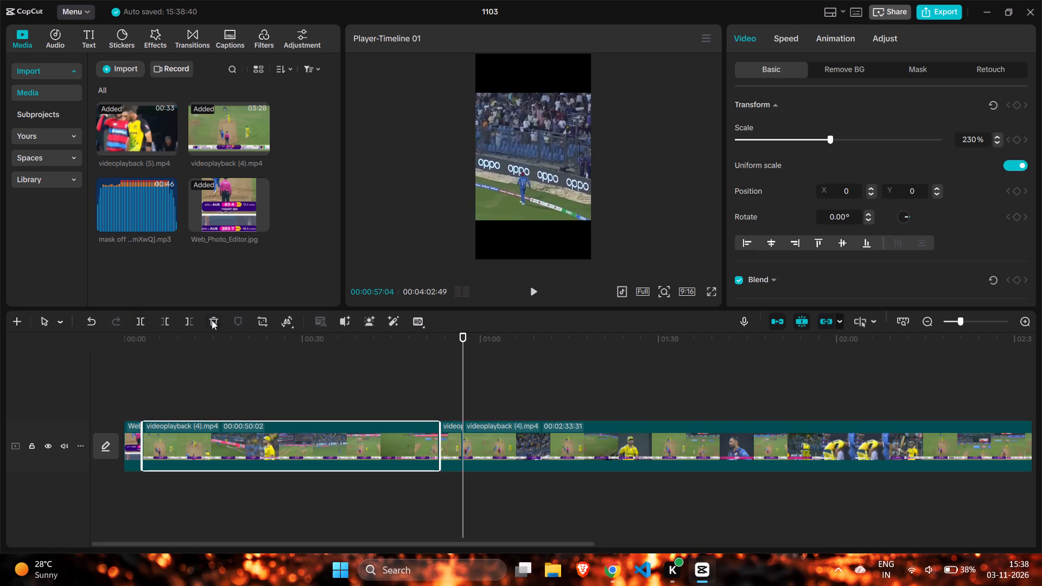
{"action": "left_click", "coordinate": [213, 324]}
Find the late delivery before Maxwell's celebration in the remaining videoplayback (4).mp4 footage and split the clip at 00:02:13:32.
{"action": "left_click", "coordinate": [235, 374]}
{"action": "left_click_drag", "start_coordinate": [235, 374], "coordinate": [377, 391]}
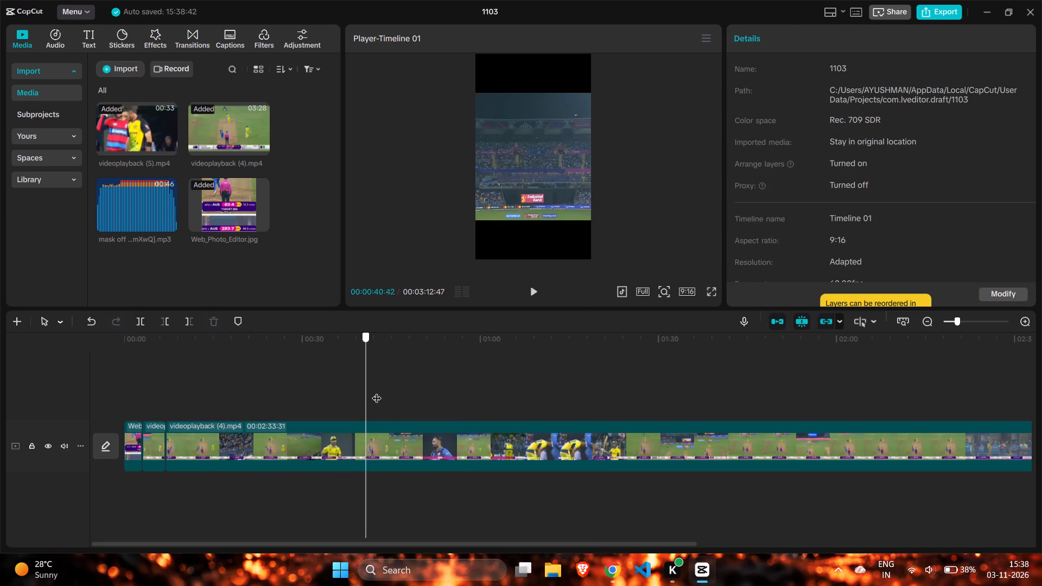
{"action": "left_click_drag", "start_coordinate": [377, 391], "coordinate": [390, 391]}
{"action": "scroll", "coordinate": [389, 401], "scroll_direction": "down", "scroll_amount": 9, "text": "ctrl"}
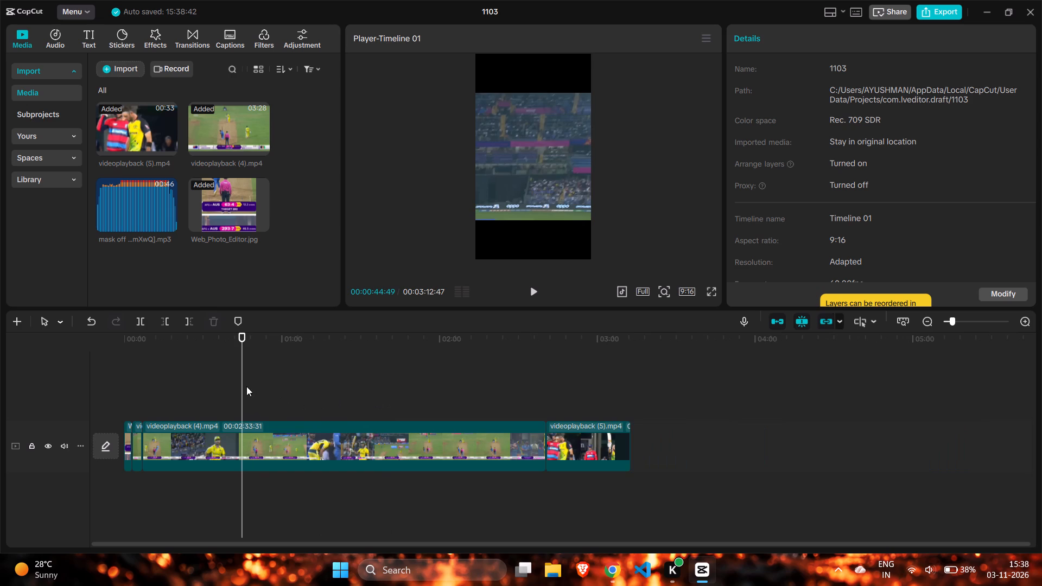
{"action": "left_click", "coordinate": [246, 386]}
{"action": "left_click", "coordinate": [262, 378]}
{"action": "left_click_drag", "start_coordinate": [262, 378], "coordinate": [342, 396]}
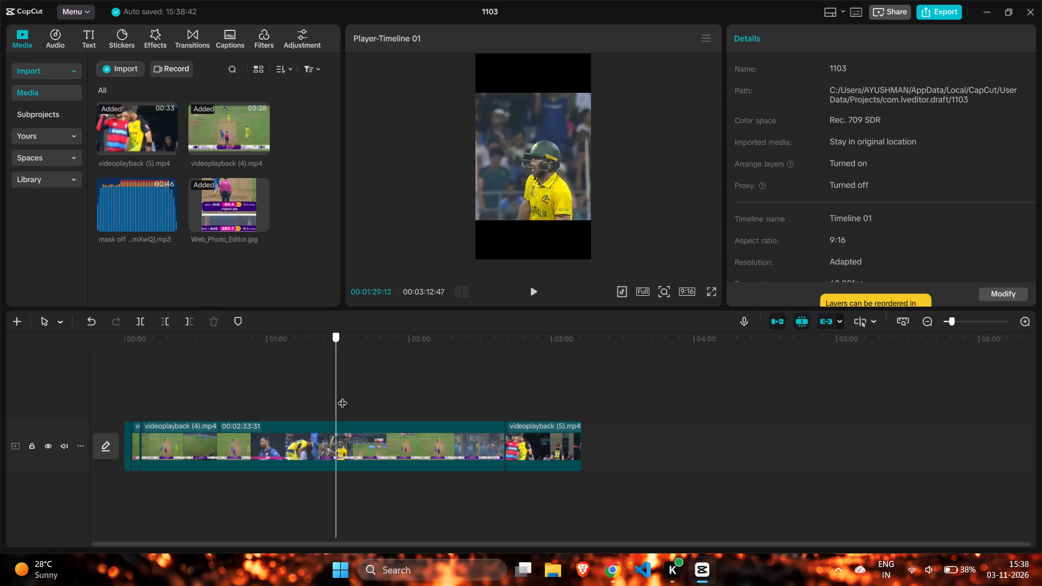
{"action": "left_click_drag", "start_coordinate": [342, 396], "coordinate": [441, 414]}
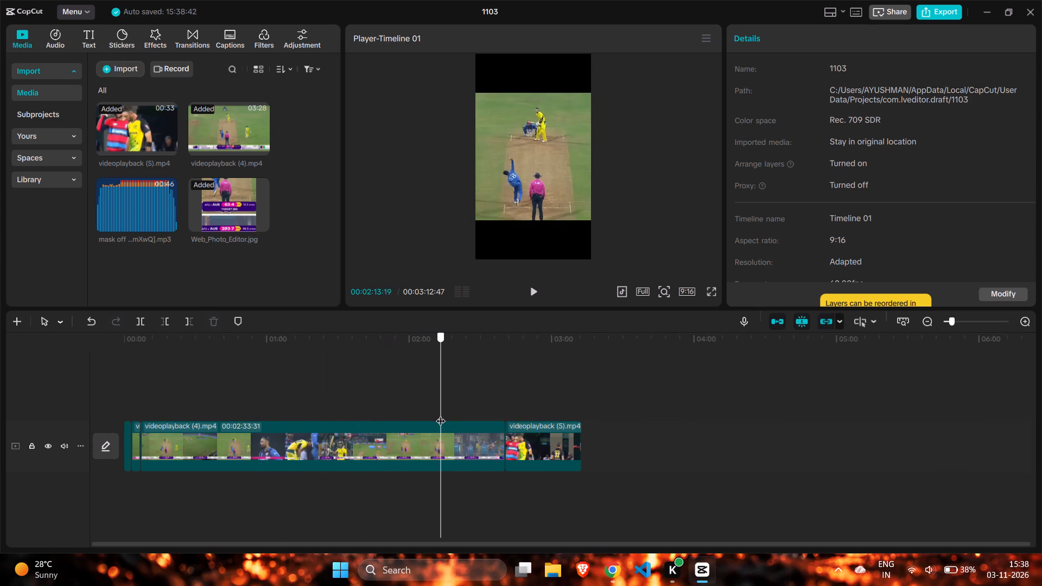
{"action": "left_click_drag", "start_coordinate": [441, 414], "coordinate": [442, 414]}
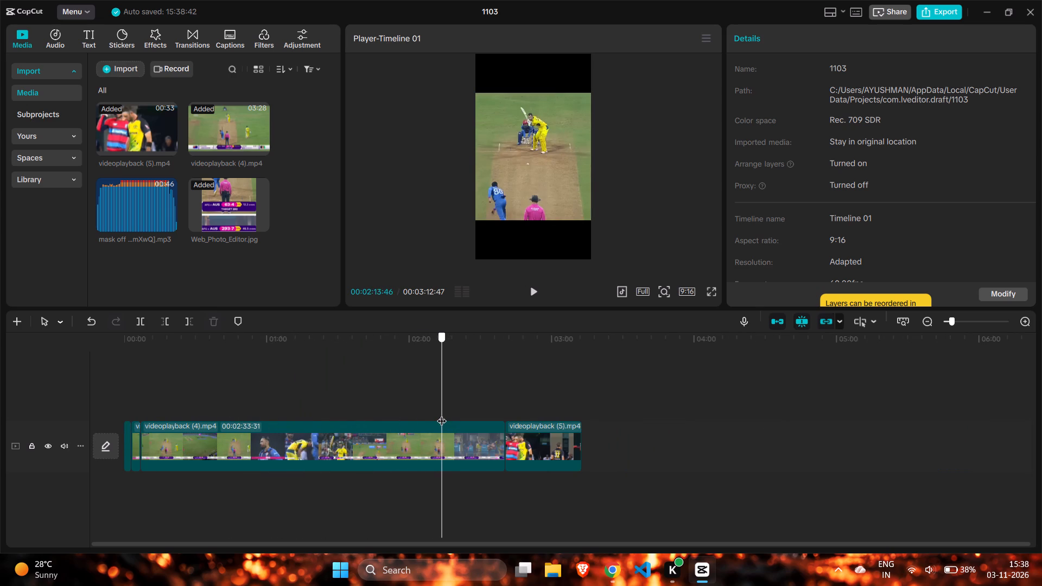
{"action": "left_click_drag", "start_coordinate": [442, 414], "coordinate": [441, 414]}
{"action": "left_click", "coordinate": [432, 456]}
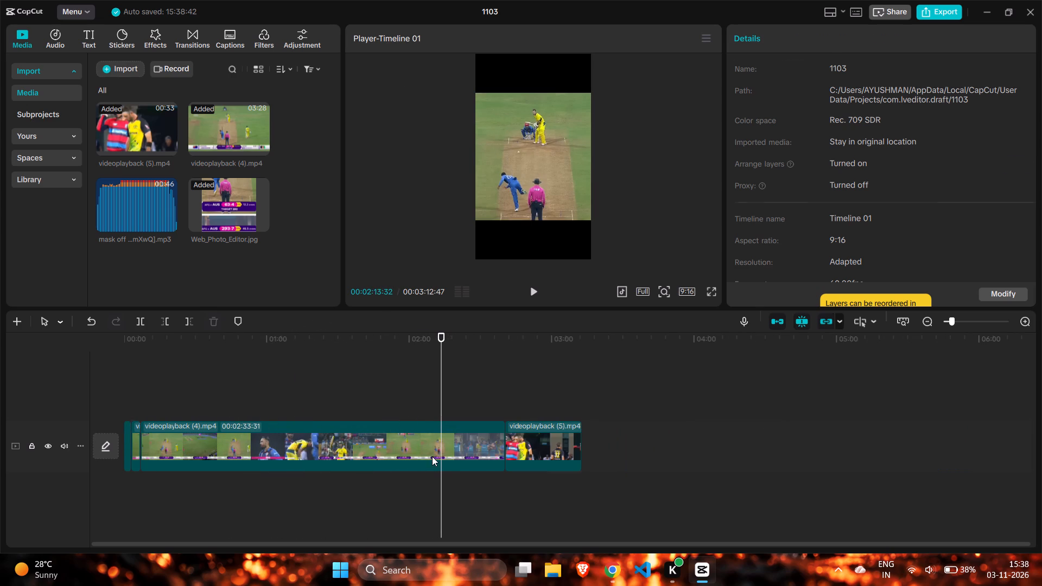
{"action": "left_click", "coordinate": [144, 320]}
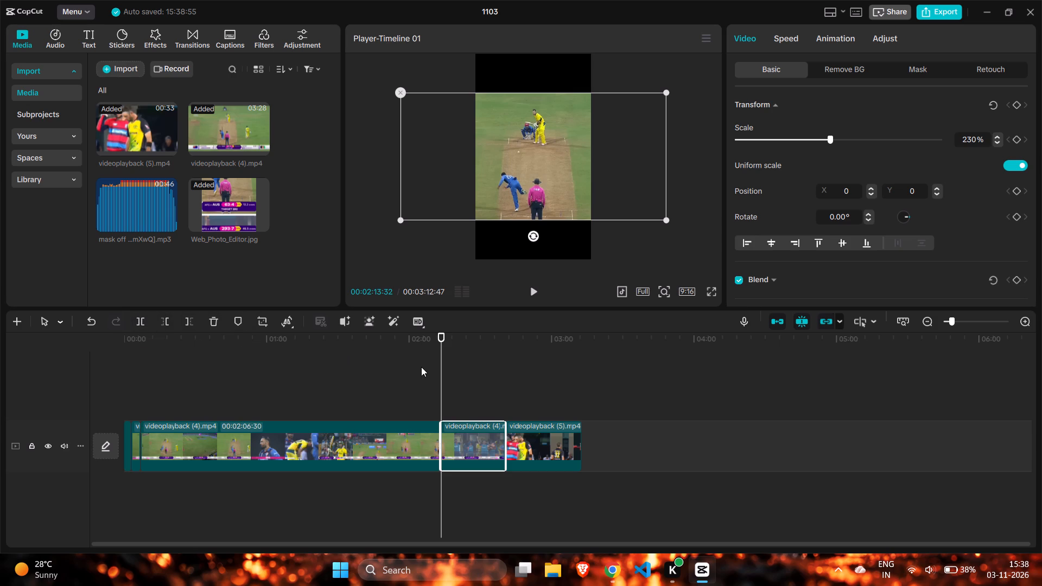
Split videoplayback (4).mp4 at 00:02:24:30, during Maxwell's raised-bat celebration.
{"action": "left_click_drag", "start_coordinate": [442, 363], "coordinate": [444, 367]}
{"action": "left_click_drag", "start_coordinate": [444, 367], "coordinate": [460, 371]}
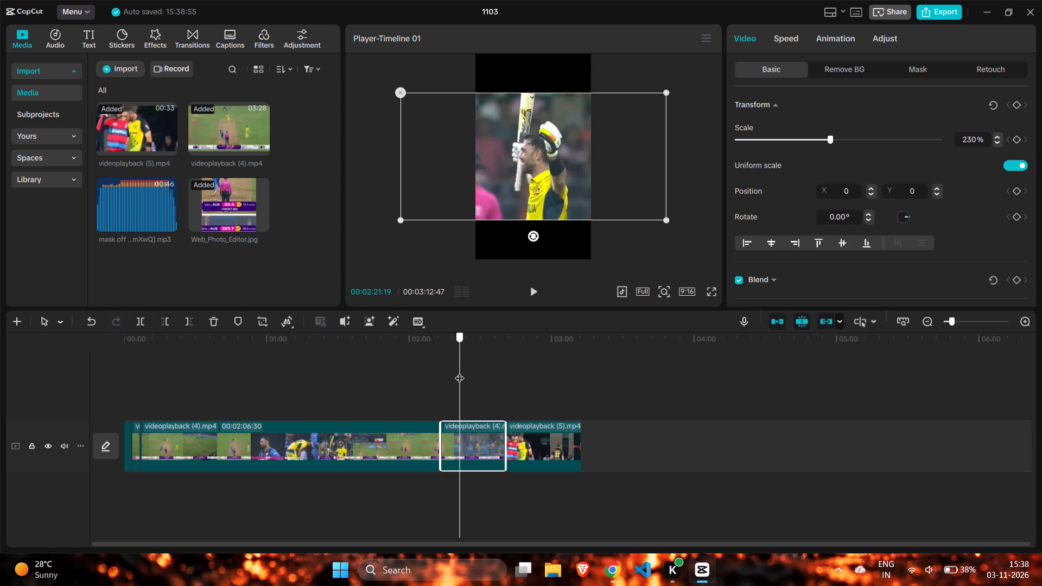
{"action": "left_click_drag", "start_coordinate": [460, 371], "coordinate": [467, 373]}
{"action": "left_click", "coordinate": [138, 326]}
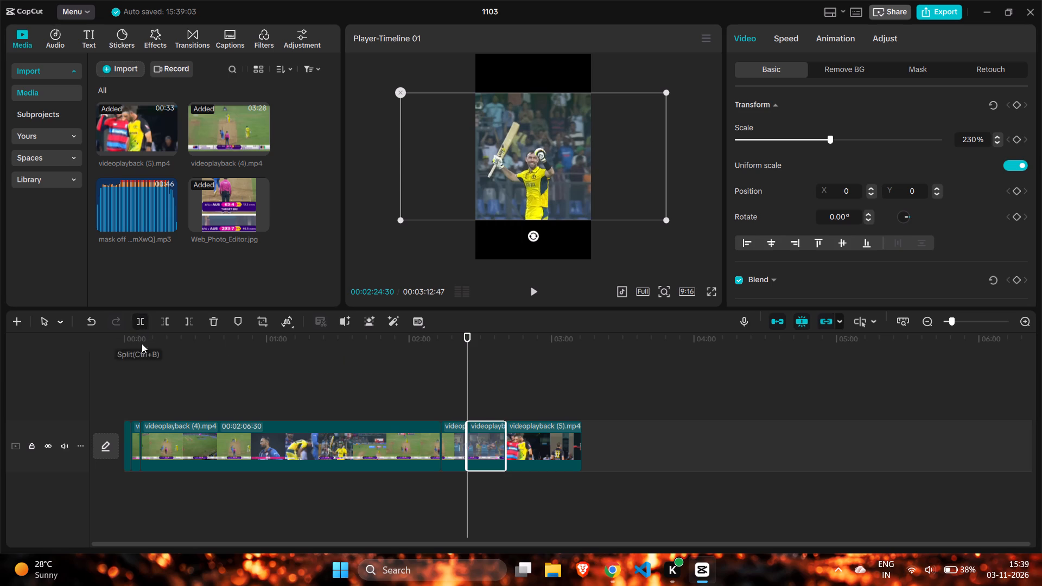
Delete the long videoplayback (4).mp4 segment between the first isolated delivery and the late delivery segment.
{"action": "left_click", "coordinate": [239, 431]}
{"action": "left_click", "coordinate": [217, 320]}
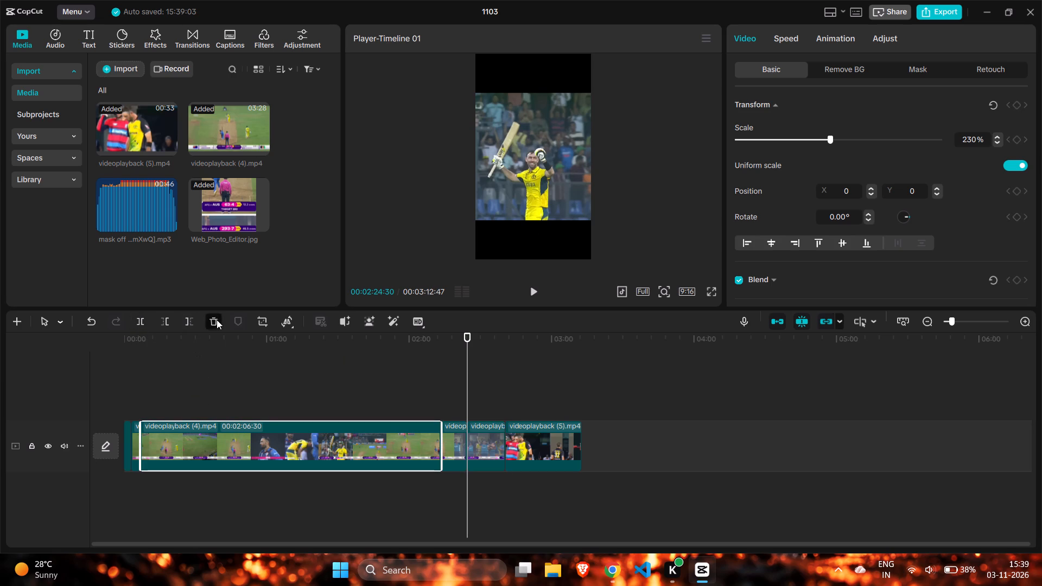
Review the trimmed sequence from the collage image through both delivery segments to the start of the celebration.
{"action": "left_click", "coordinate": [170, 354]}
{"action": "left_click_drag", "start_coordinate": [169, 354], "coordinate": [162, 354]}
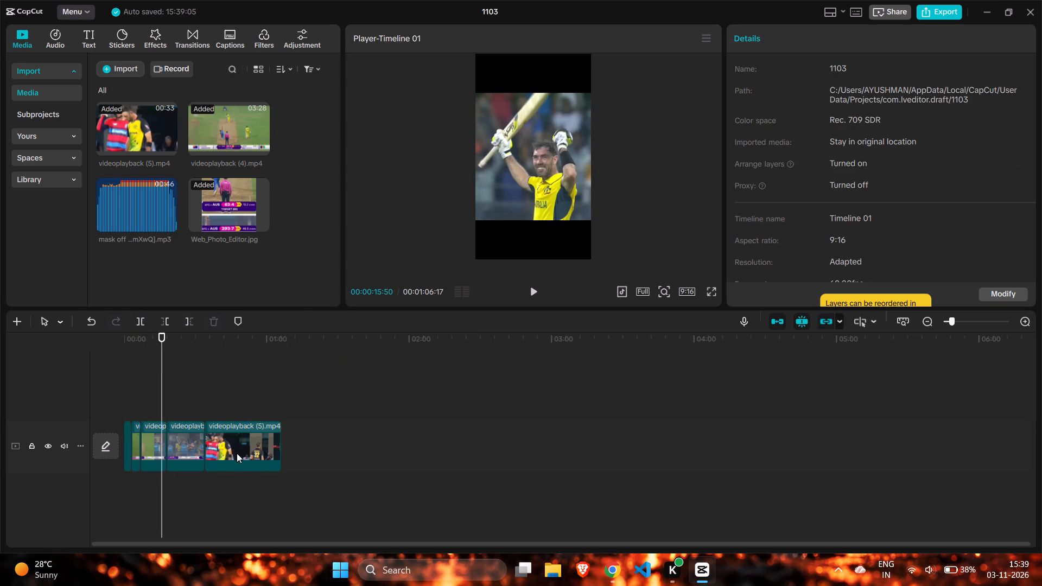
{"action": "scroll", "coordinate": [236, 455], "scroll_direction": "right", "scroll_amount": 1}
{"action": "scroll", "coordinate": [236, 456], "scroll_direction": "up", "scroll_amount": 1, "text": "ctrl"}
{"action": "scroll", "coordinate": [235, 457], "scroll_direction": "right", "scroll_amount": 1, "text": "ctrl"}
{"action": "scroll", "coordinate": [235, 457], "scroll_direction": "up", "scroll_amount": 1, "text": "ctrl"}
{"action": "scroll", "coordinate": [234, 457], "scroll_direction": "right", "scroll_amount": 1, "text": "ctrl"}
{"action": "scroll", "coordinate": [234, 458], "scroll_direction": "up", "scroll_amount": 12, "text": "ctrl"}
{"action": "scroll", "coordinate": [238, 460], "scroll_direction": "right", "scroll_amount": 12}
{"action": "left_click", "coordinate": [194, 355]}
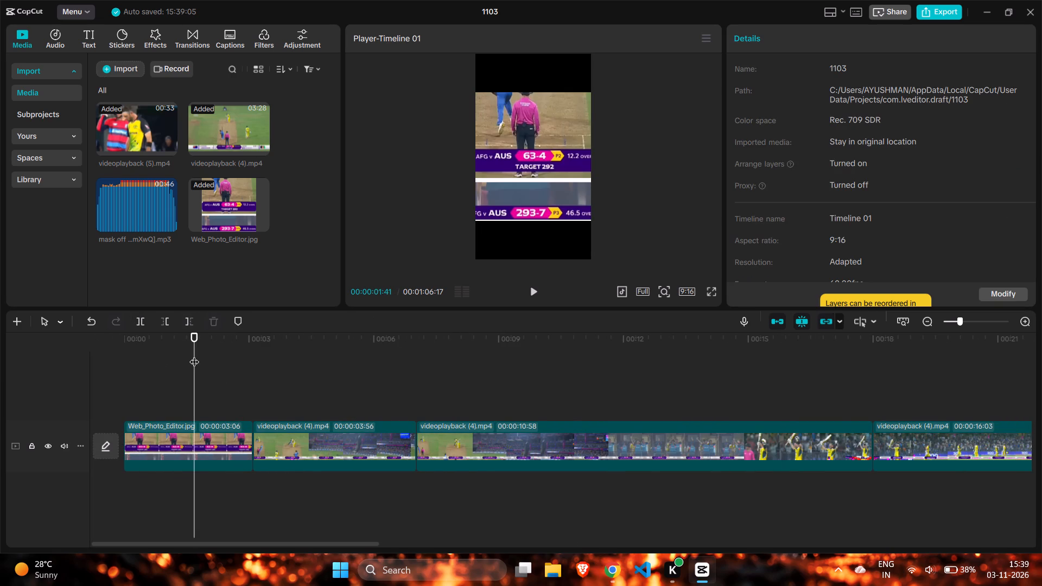
{"action": "left_click_drag", "start_coordinate": [194, 354], "coordinate": [297, 373]}
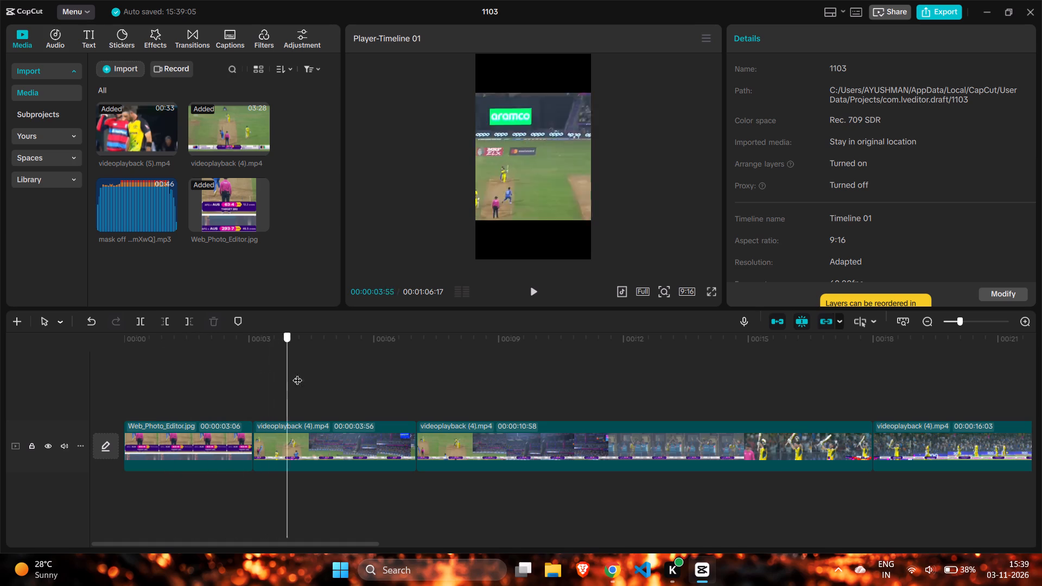
{"action": "left_click_drag", "start_coordinate": [297, 373], "coordinate": [395, 399]}
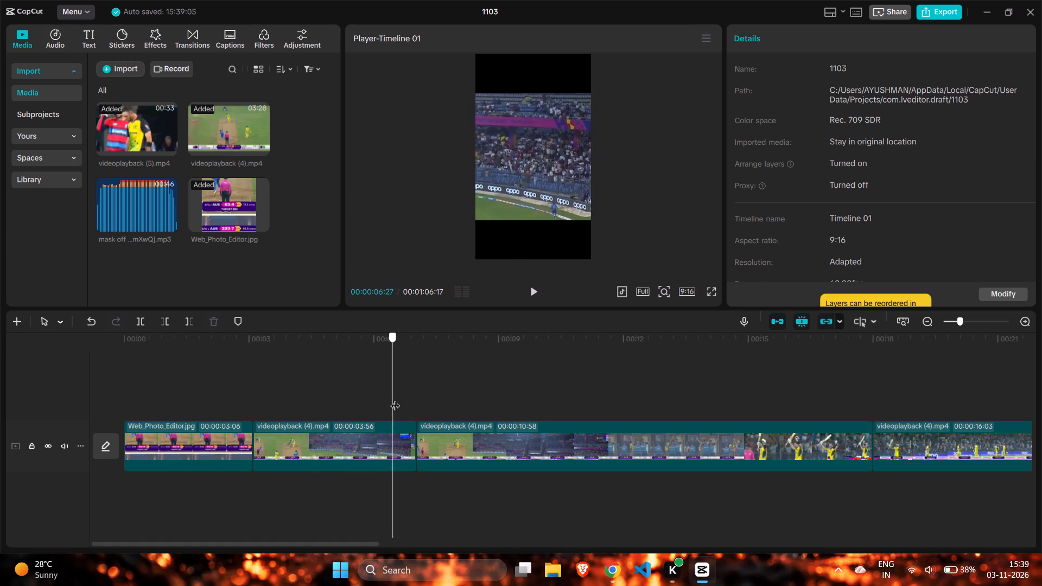
{"action": "left_click_drag", "start_coordinate": [395, 399], "coordinate": [497, 414]}
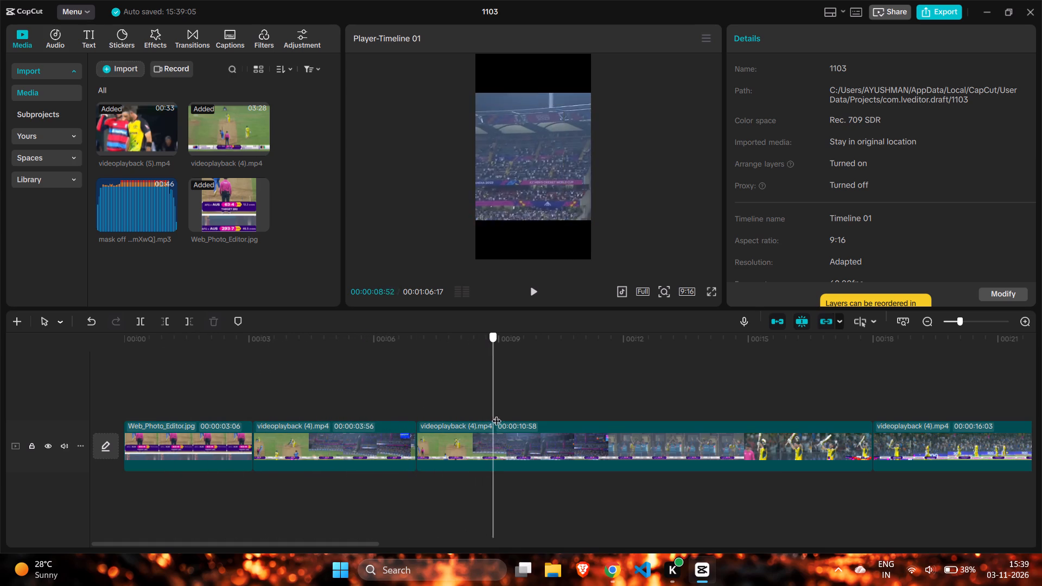
{"action": "left_click_drag", "start_coordinate": [497, 414], "coordinate": [595, 423]}
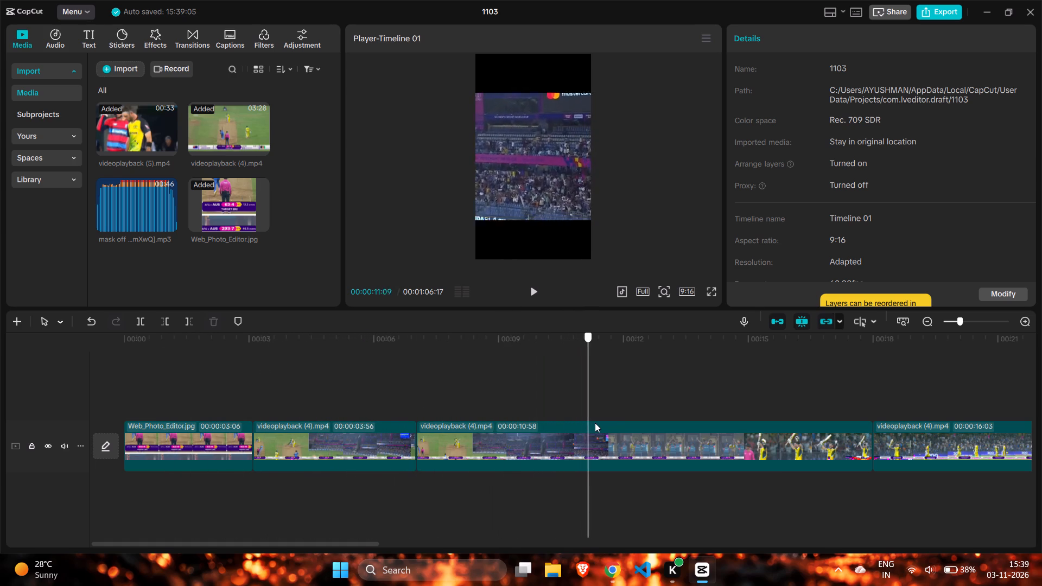
{"action": "left_click_drag", "start_coordinate": [595, 423], "coordinate": [708, 425]}
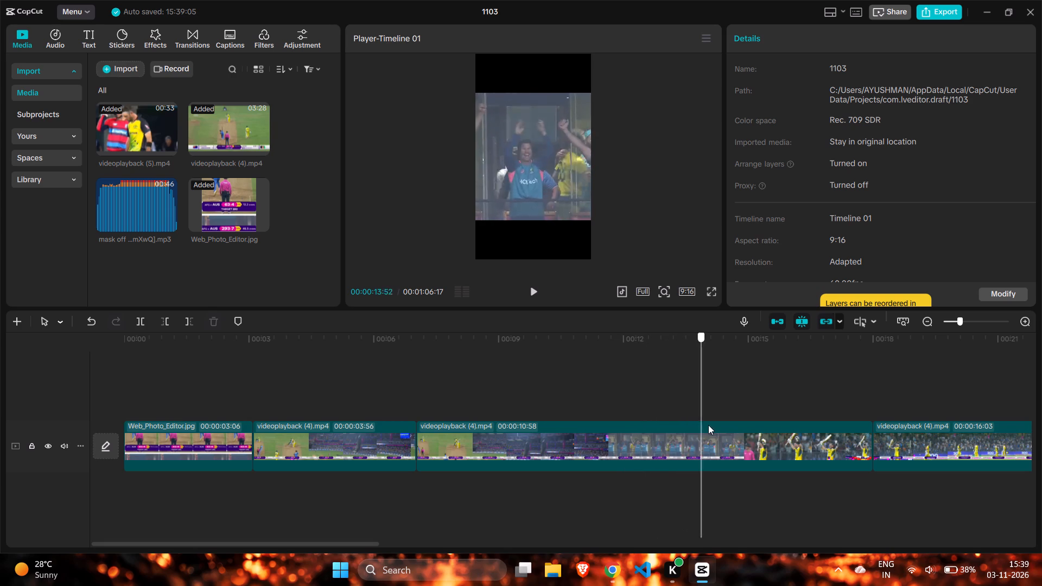
{"action": "left_click_drag", "start_coordinate": [708, 425], "coordinate": [722, 423]}
Move the 00:00:10:58 and 00:00:16:03 videoplayback (4).mp4 segments onto separate layers above the main track.
{"action": "left_click_drag", "start_coordinate": [726, 422], "coordinate": [733, 422]}
{"action": "left_click_drag", "start_coordinate": [751, 422], "coordinate": [768, 422]}
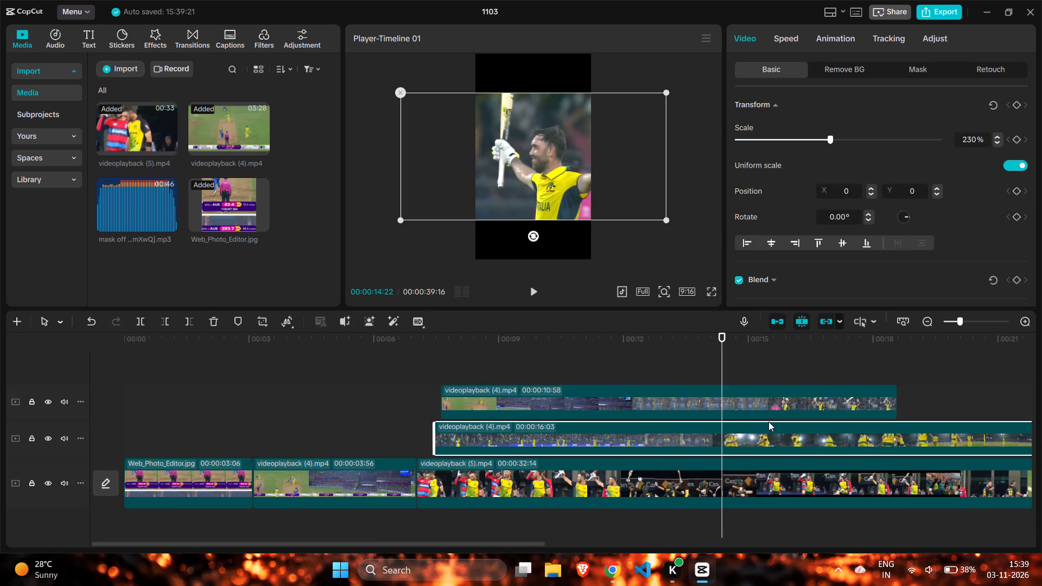
Undo moving the 00:00:10:58 and 00:00:16:03 videoplayback (4).mp4 segments off the main track.
{"action": "left_click", "coordinate": [89, 320]}
{"action": "double_click", "coordinate": [89, 320]}
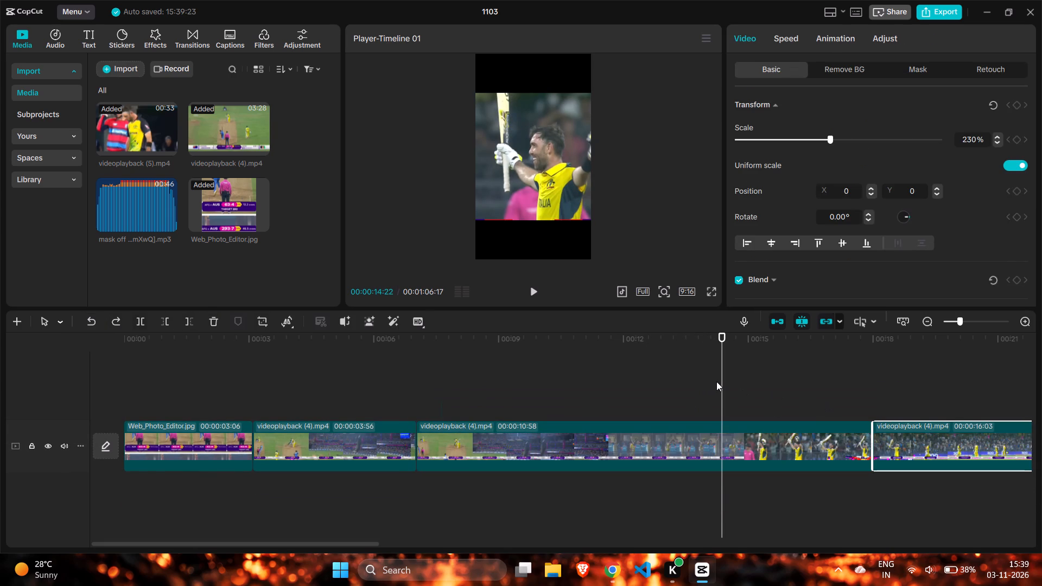
Delete the 00:00:16:03 videoplayback (4).mp4 segment that follows the raised-bat celebration on the main track.
{"action": "left_click_drag", "start_coordinate": [721, 384], "coordinate": [736, 388]}
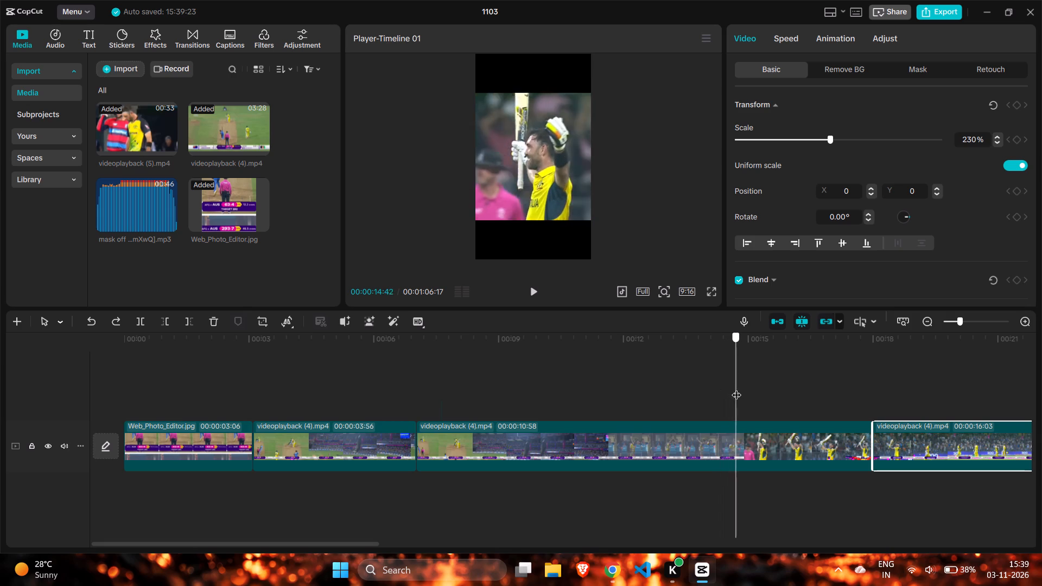
{"action": "left_click_drag", "start_coordinate": [736, 388], "coordinate": [845, 391]}
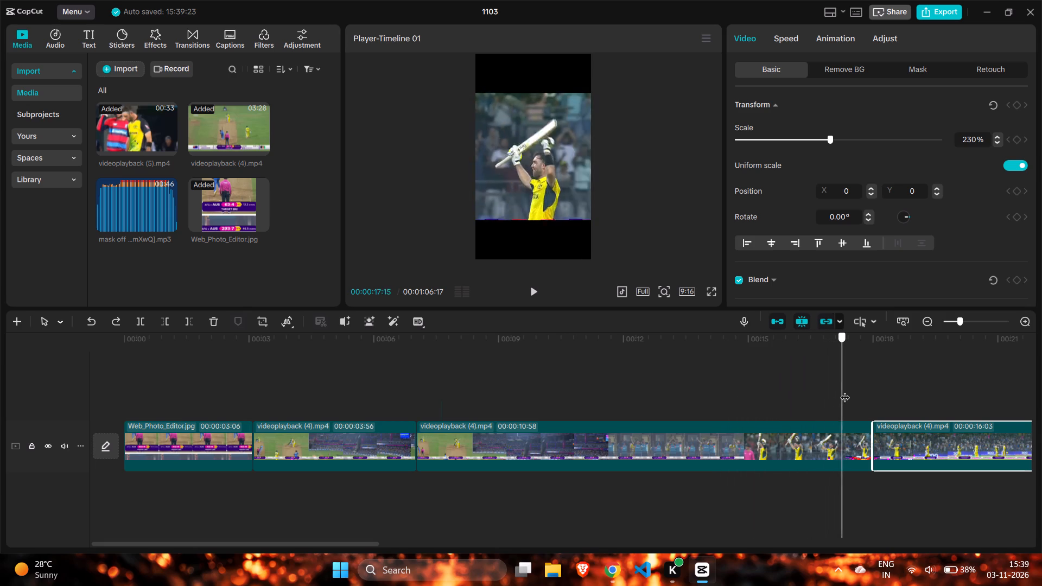
{"action": "left_click_drag", "start_coordinate": [845, 391], "coordinate": [912, 391]}
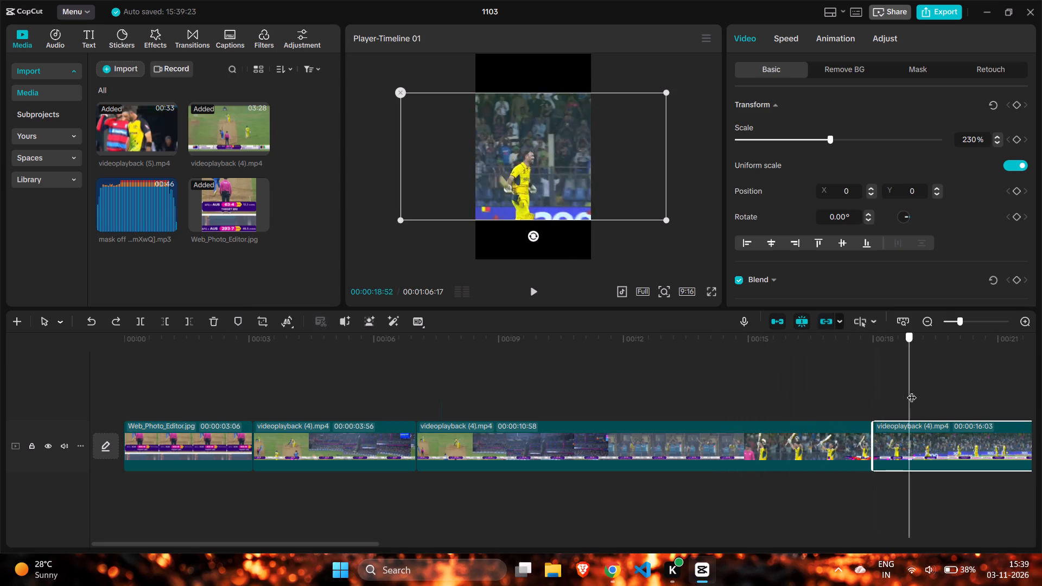
{"action": "left_click_drag", "start_coordinate": [912, 391], "coordinate": [1040, 384]}
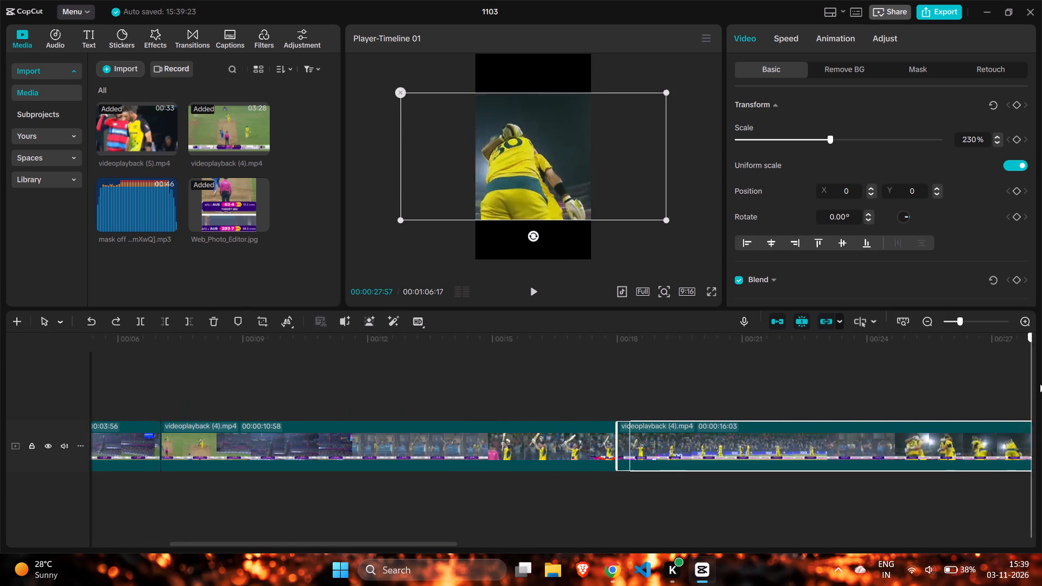
{"action": "left_click_drag", "start_coordinate": [1040, 384], "coordinate": [756, 386]}
{"action": "left_click", "coordinate": [629, 444]}
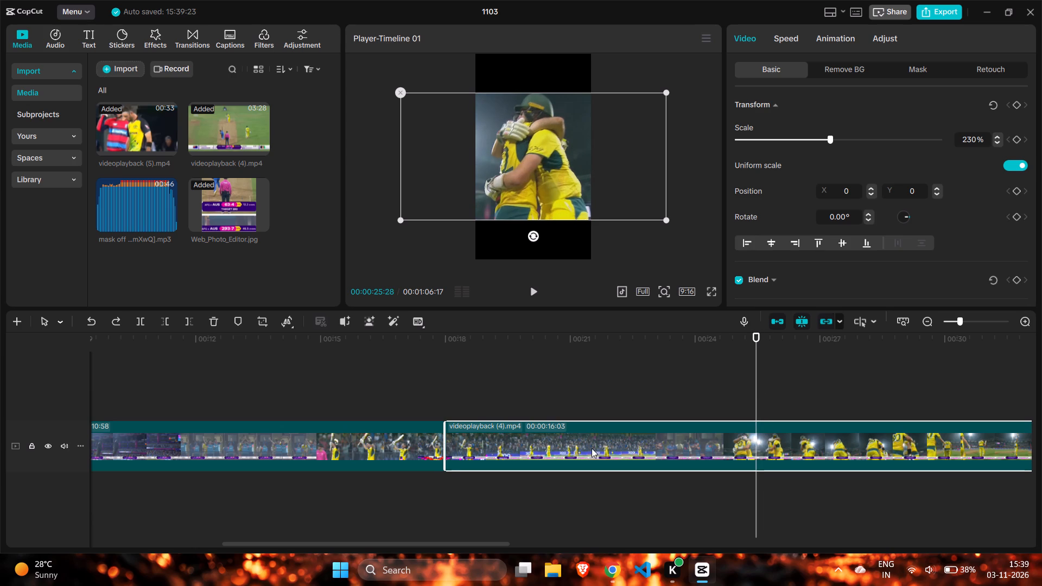
{"action": "left_click", "coordinate": [214, 321]}
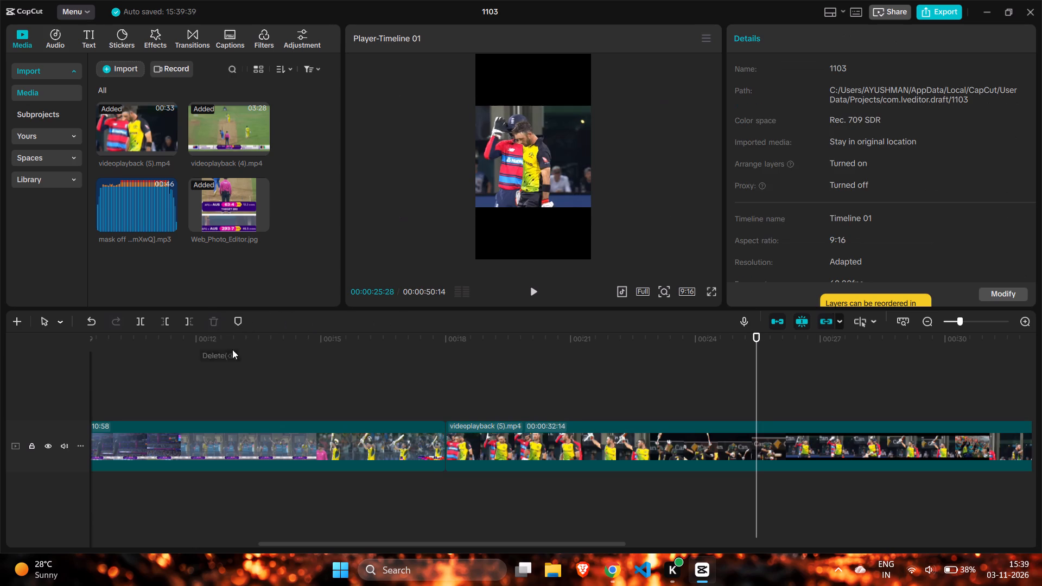
Add the mask off orchestra version mp3 beneath the main track, starting at 00:00:00:00.
{"action": "left_click", "coordinate": [245, 357]}
{"action": "left_click_drag", "start_coordinate": [245, 357], "coordinate": [44, 329]}
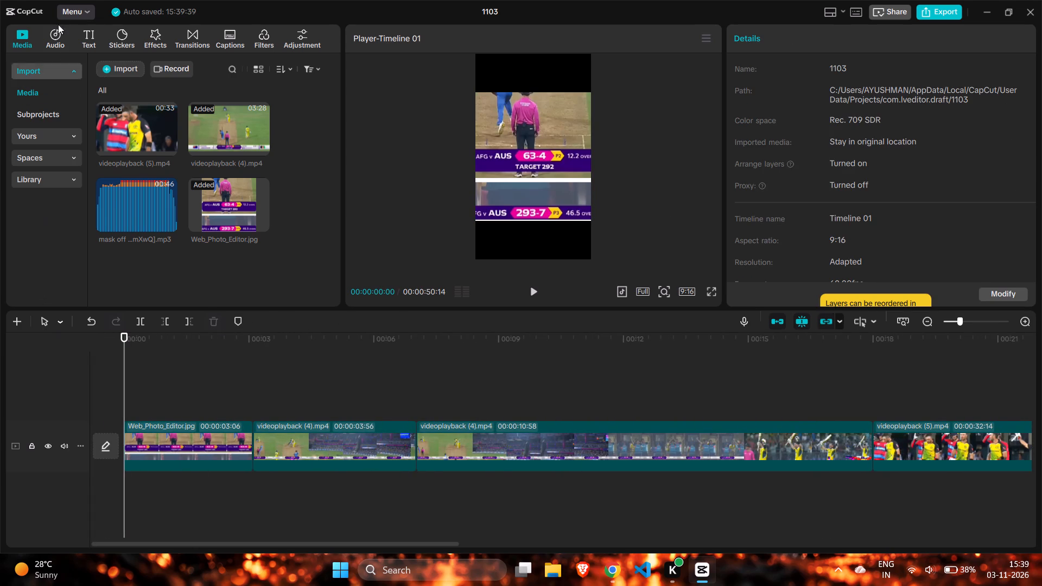
{"action": "left_click_drag", "start_coordinate": [116, 204], "coordinate": [117, 494]}
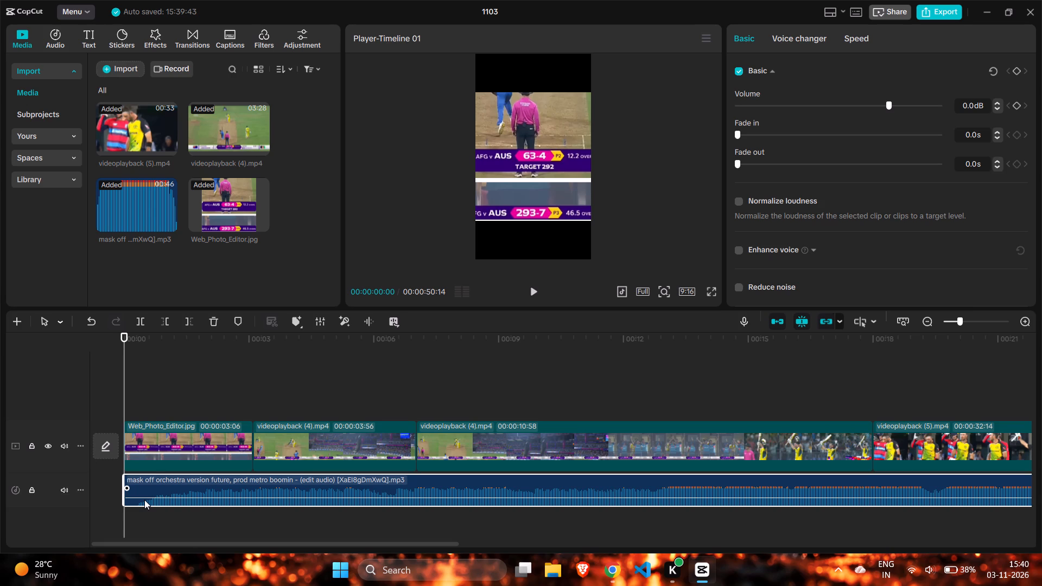
Play the sequence with the music and mute the original sound of the main video track.
{"action": "left_click", "coordinate": [538, 289]}
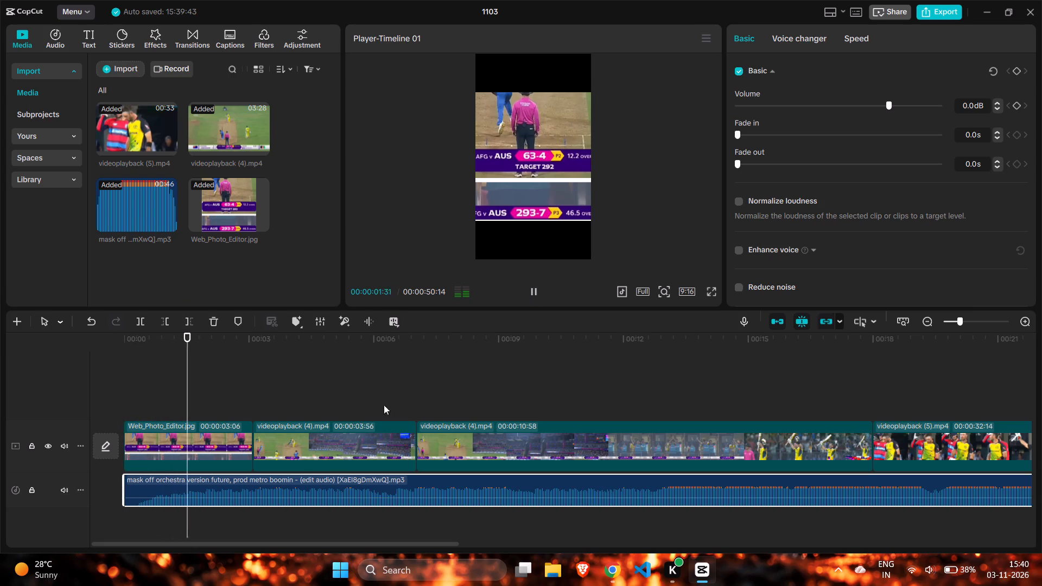
{"action": "left_click", "coordinate": [63, 447]}
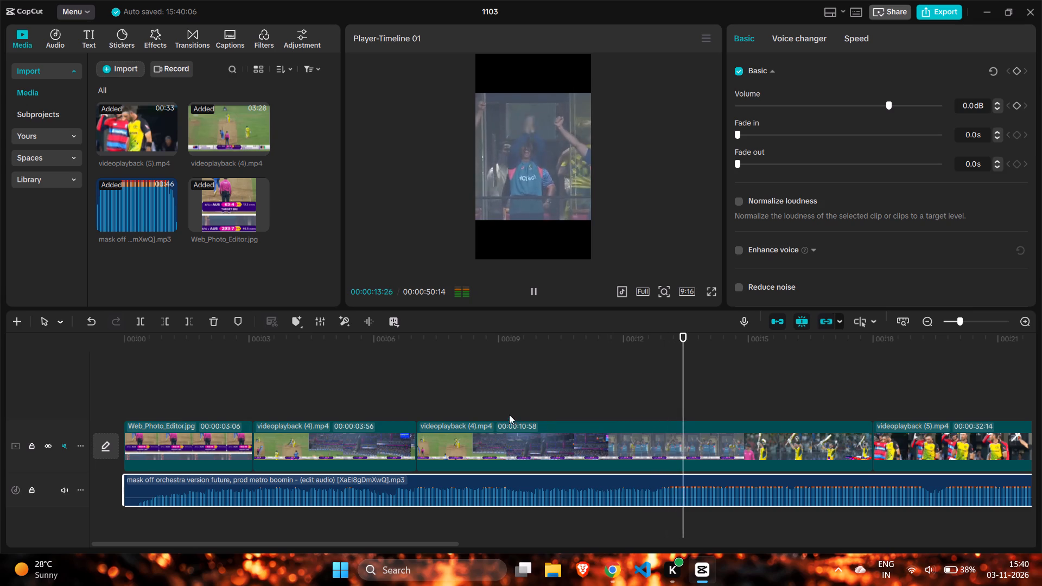
Split the music at 00:00:09:14 and delete the part before the split.
{"action": "left_click", "coordinate": [511, 384]}
{"action": "left_click_drag", "start_coordinate": [512, 383], "coordinate": [513, 387]}
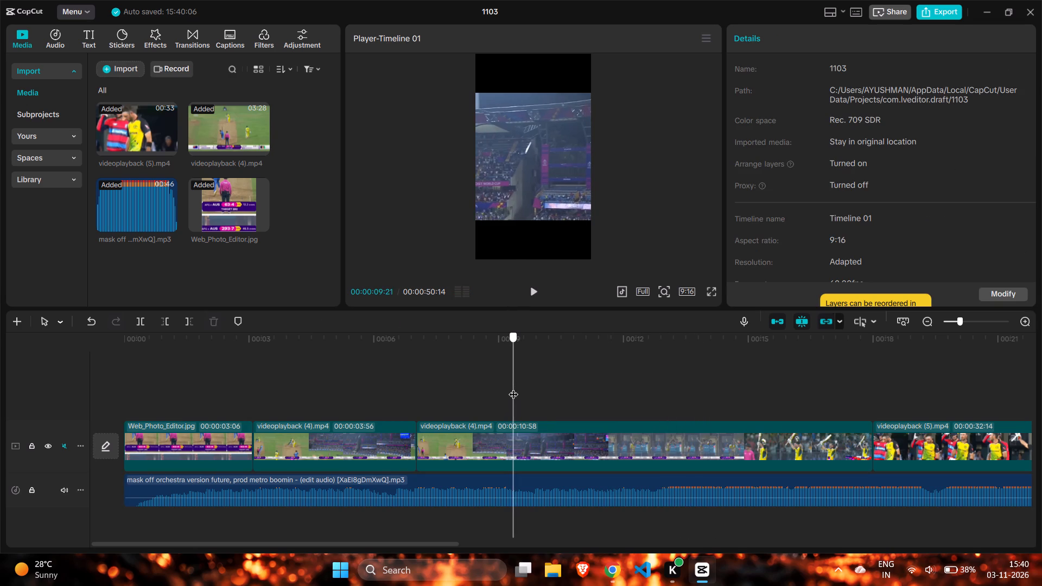
{"action": "left_click_drag", "start_coordinate": [513, 387], "coordinate": [509, 391]}
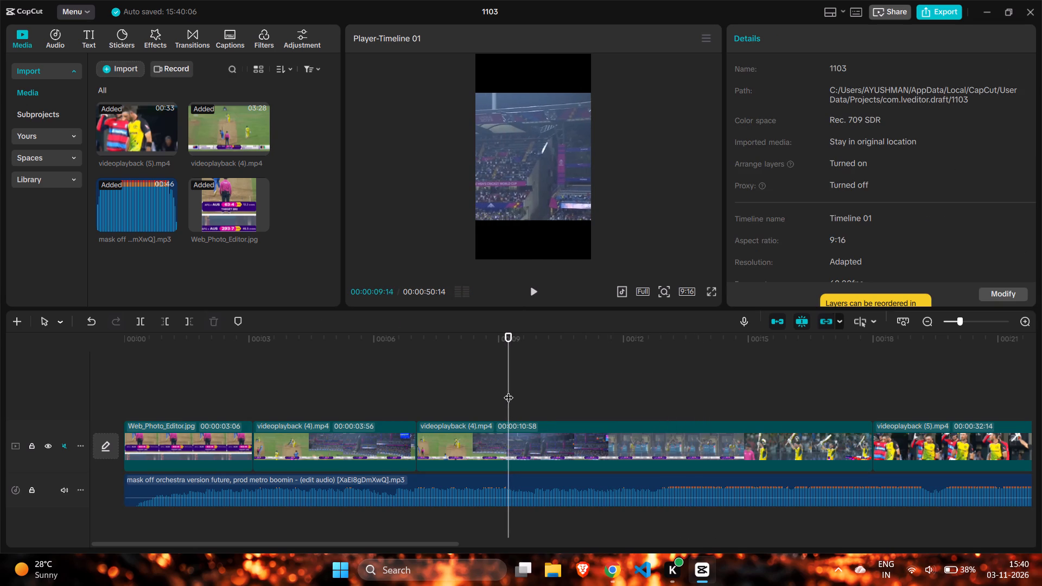
{"action": "left_click", "coordinate": [509, 391]}
{"action": "left_click", "coordinate": [462, 479]}
{"action": "left_click", "coordinate": [144, 322]}
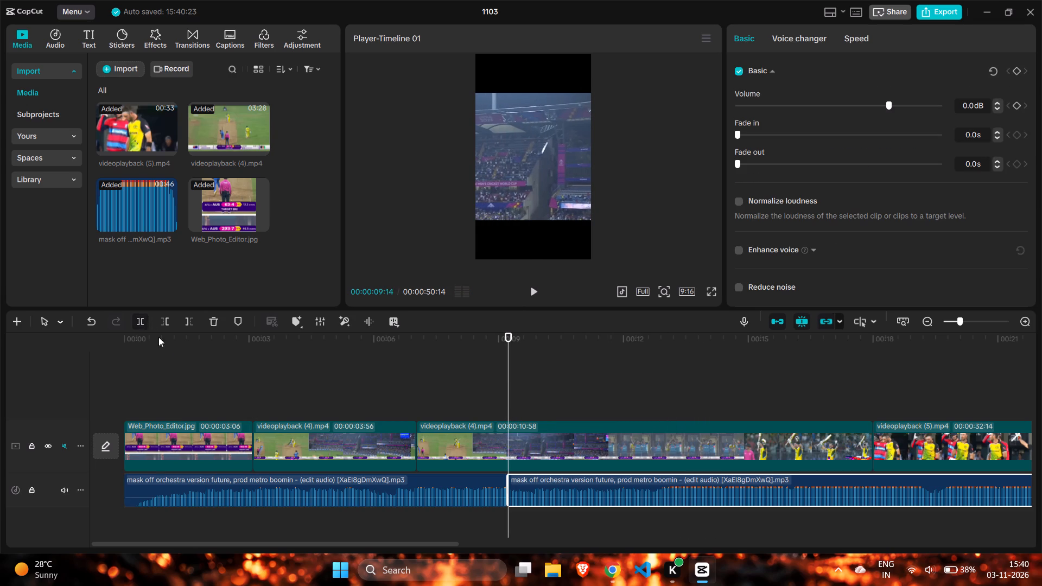
{"action": "left_click", "coordinate": [238, 486]}
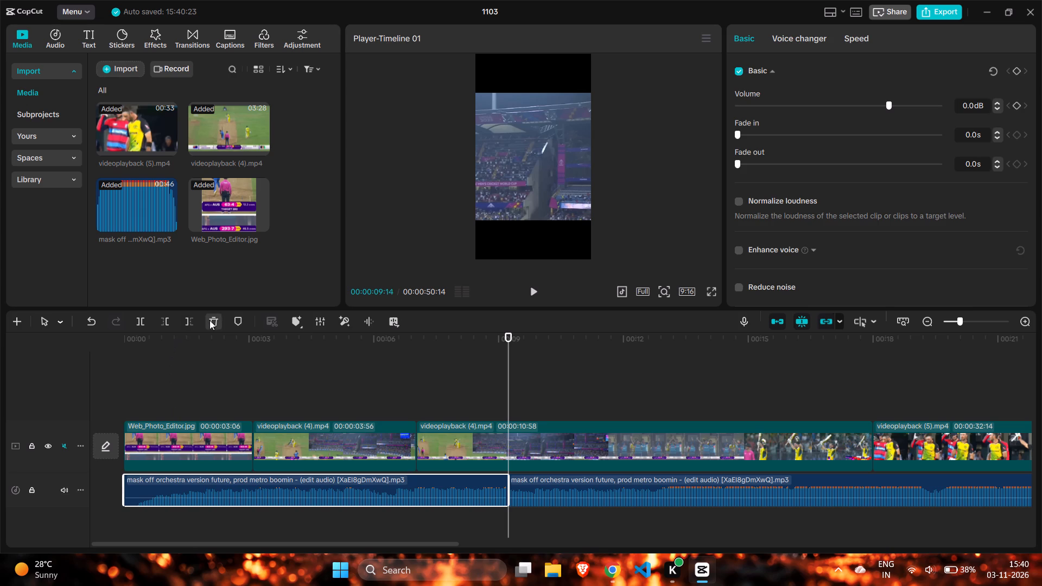
{"action": "left_click", "coordinate": [213, 321]}
Move the remaining music clip to the very start of the timeline.
{"action": "left_click_drag", "start_coordinate": [532, 485], "coordinate": [145, 506]}
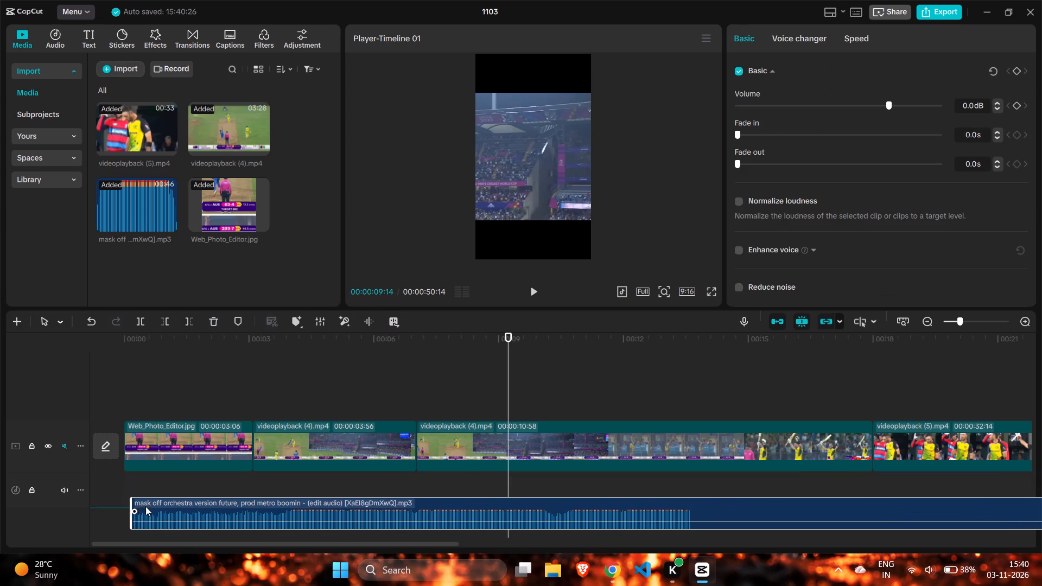
{"action": "left_click_drag", "start_coordinate": [145, 506], "coordinate": [134, 501]}
Extend the Web_Photo_Editor.jpg collage clip to a duration of 00:00:03:56.
{"action": "left_click", "coordinate": [202, 453]}
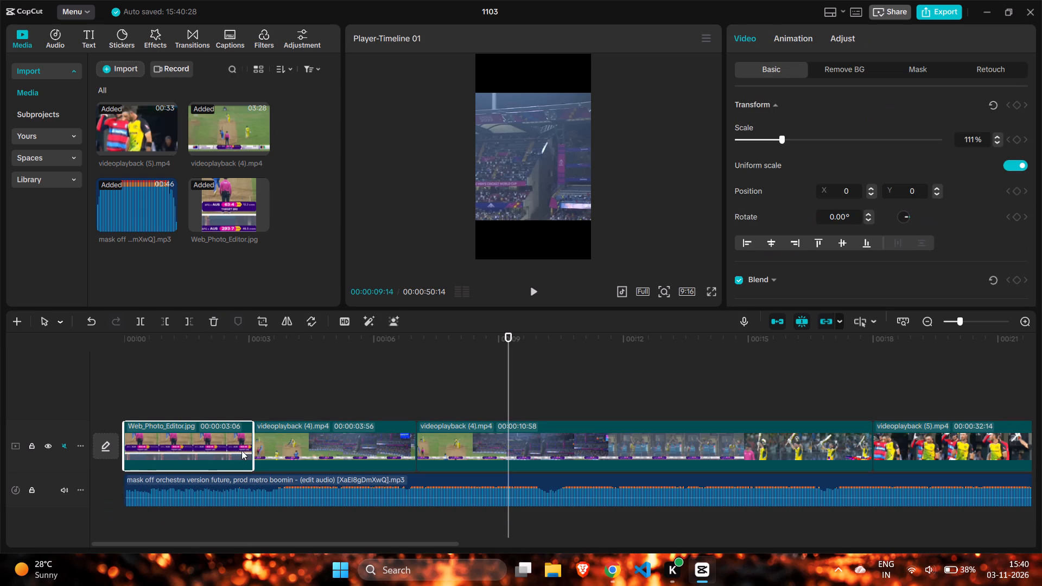
{"action": "left_click_drag", "start_coordinate": [253, 442], "coordinate": [272, 443]}
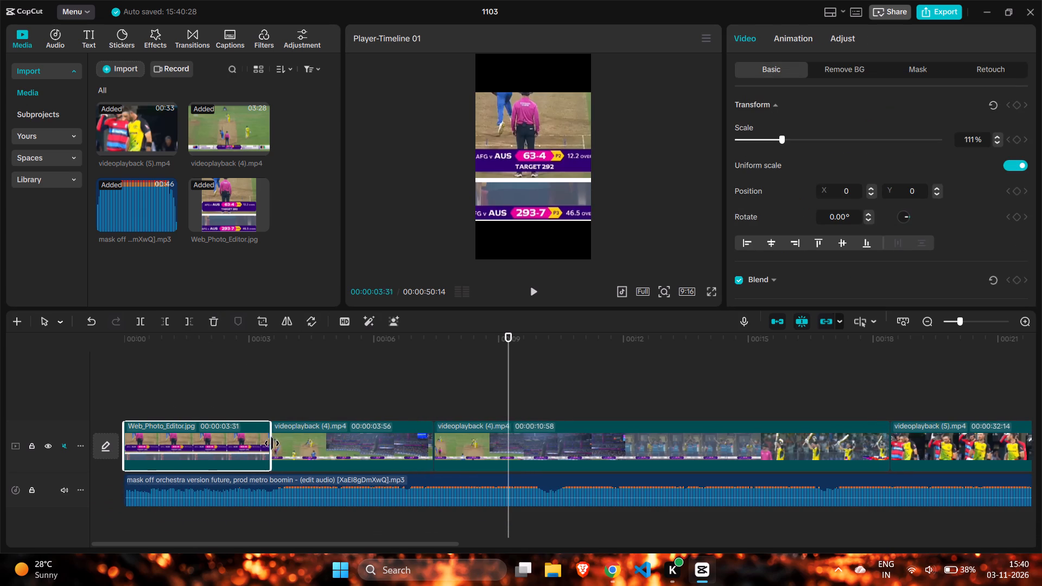
{"action": "left_click_drag", "start_coordinate": [272, 443], "coordinate": [285, 444]}
Play the sequence against the music and trim the music's end back to about 00:00:30:11.
{"action": "left_click", "coordinate": [208, 379]}
{"action": "left_click_drag", "start_coordinate": [208, 379], "coordinate": [197, 380]}
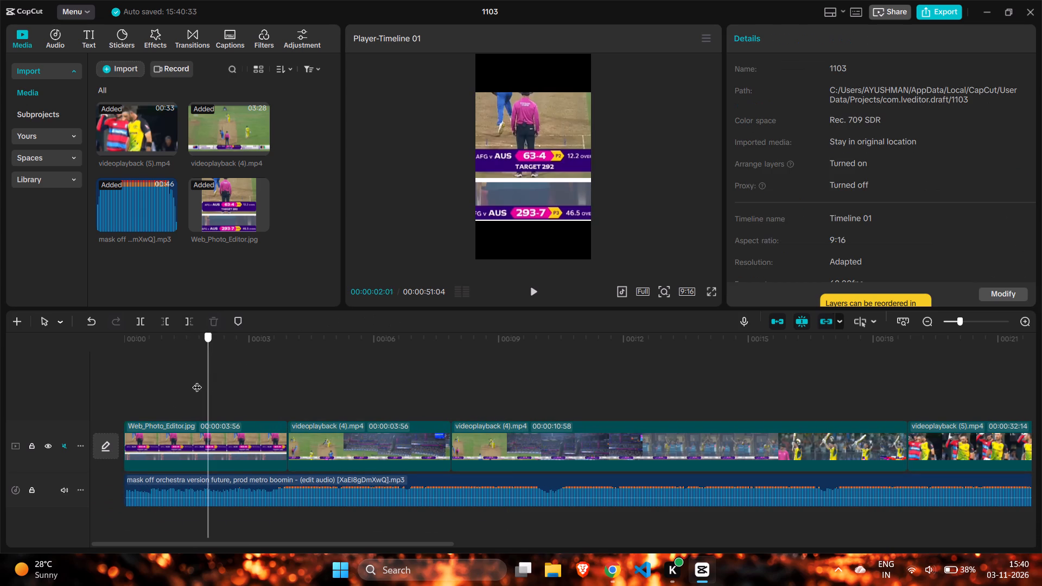
{"action": "left_click_drag", "start_coordinate": [197, 380], "coordinate": [112, 398]}
{"action": "left_click", "coordinate": [535, 296]}
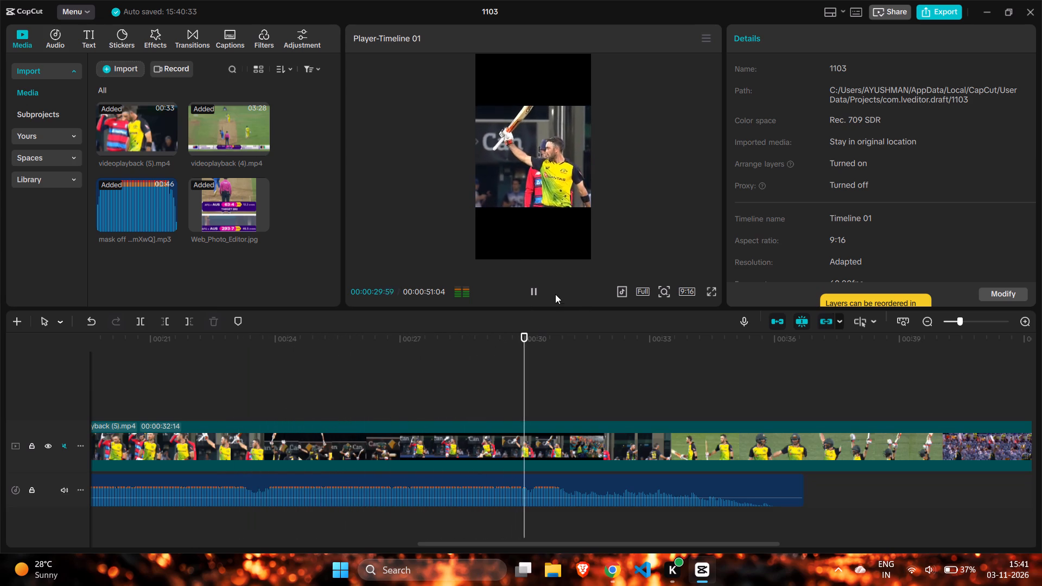
{"action": "left_click", "coordinate": [533, 288]}
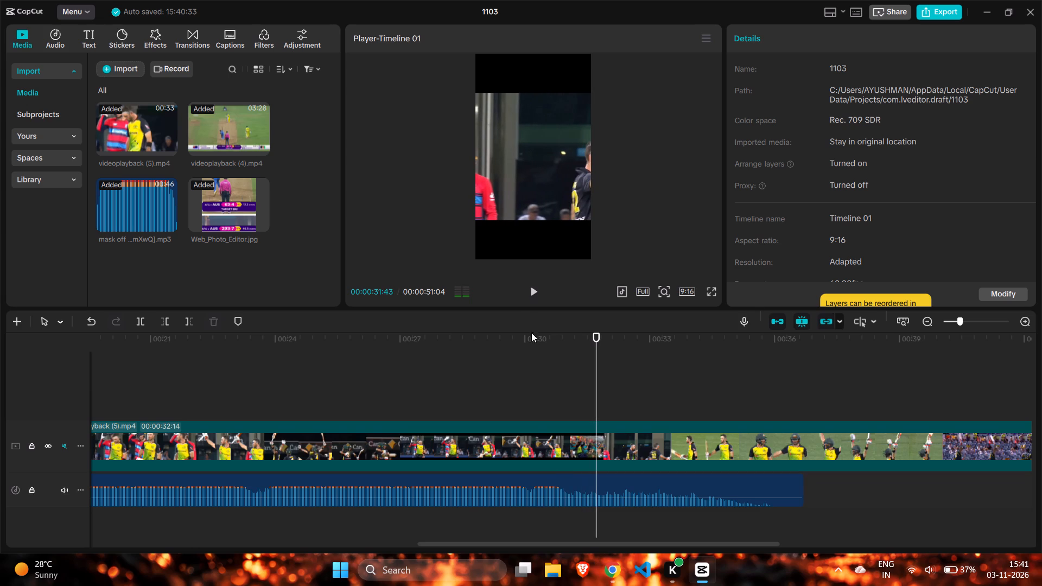
{"action": "left_click", "coordinate": [544, 364]}
{"action": "left_click_drag", "start_coordinate": [544, 364], "coordinate": [532, 365]}
{"action": "left_click", "coordinate": [532, 365]}
{"action": "left_click", "coordinate": [561, 494]}
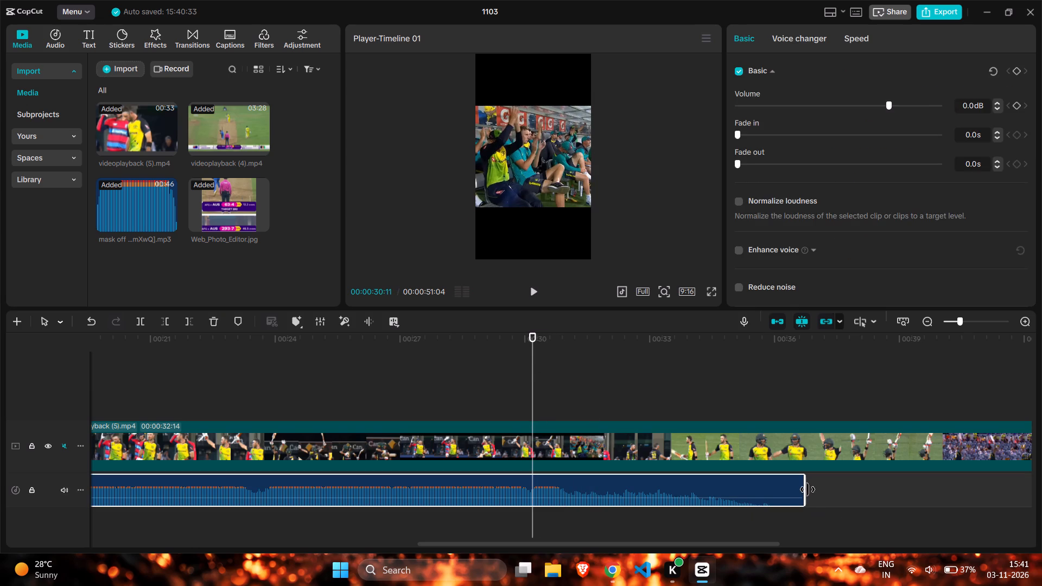
{"action": "left_click_drag", "start_coordinate": [806, 487], "coordinate": [644, 511]}
{"action": "left_click_drag", "start_coordinate": [806, 476], "coordinate": [543, 480]}
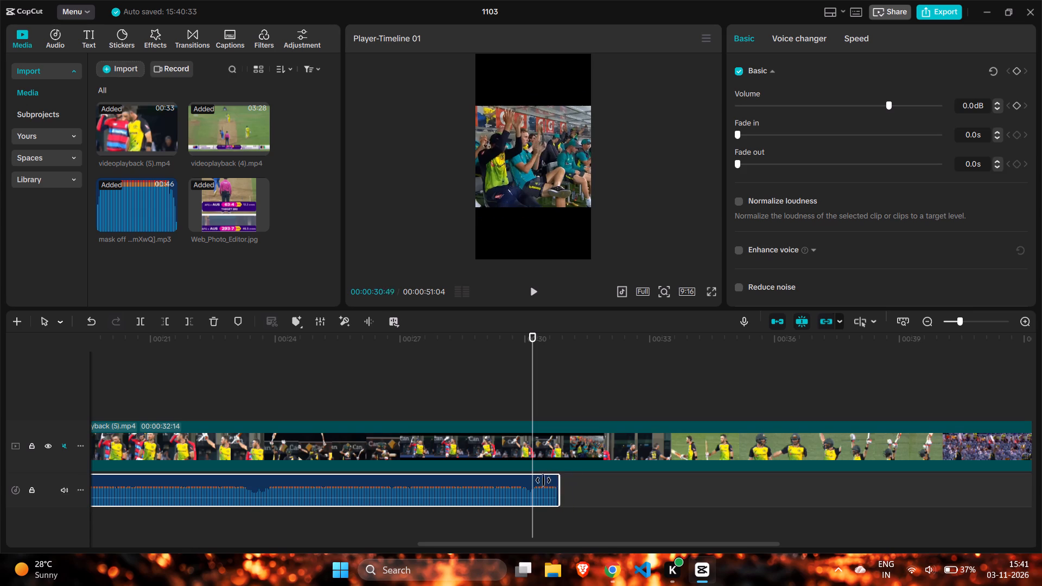
{"action": "left_click_drag", "start_coordinate": [543, 480], "coordinate": [532, 480]}
Delete the 00:00:03:56 videoplayback (4).mp4 segment directly after the collage image.
{"action": "left_click", "coordinate": [488, 381]}
{"action": "left_click_drag", "start_coordinate": [488, 381], "coordinate": [439, 380]}
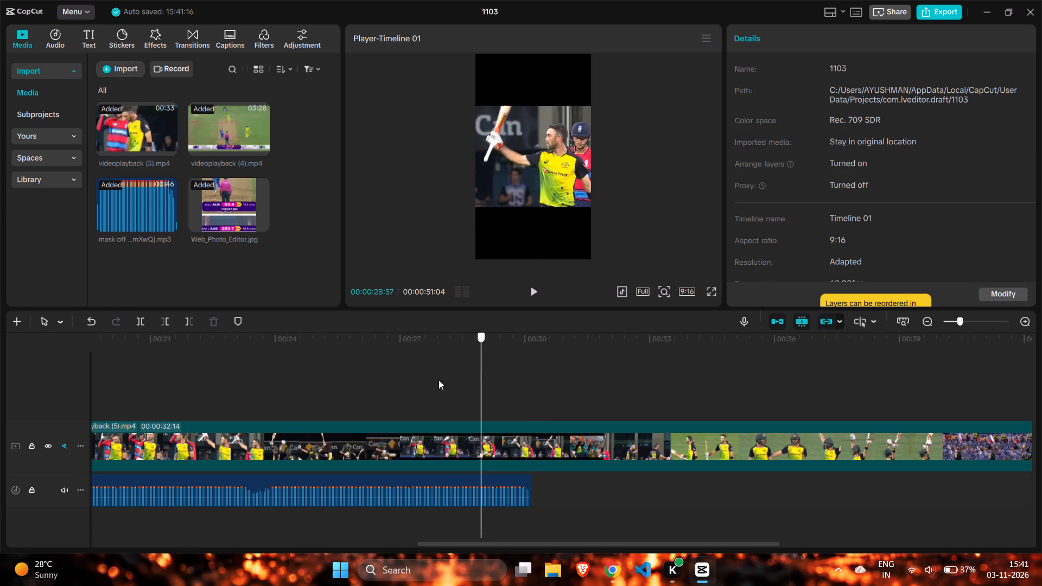
{"action": "left_click_drag", "start_coordinate": [439, 380], "coordinate": [79, 384]}
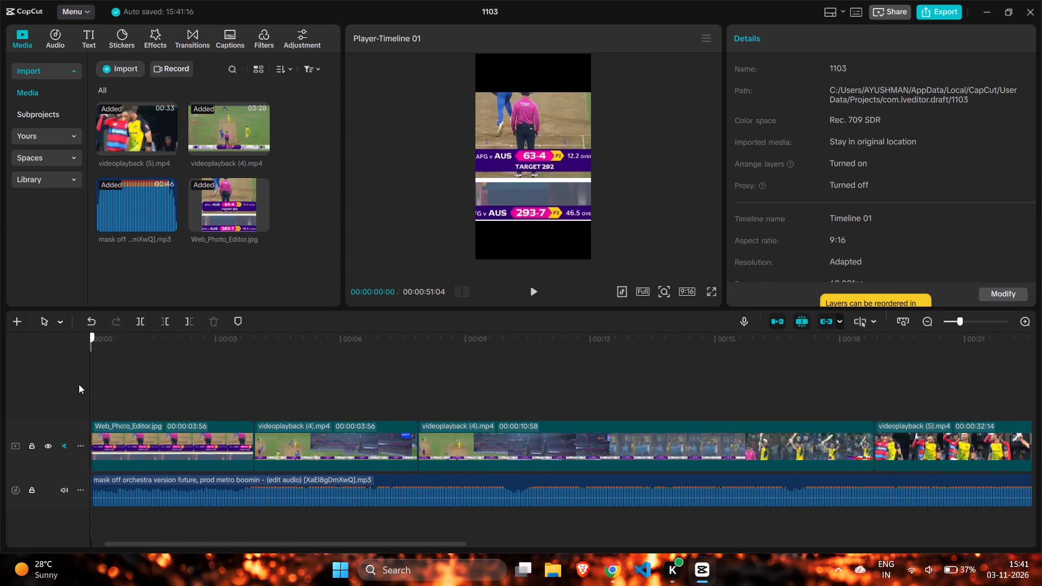
{"action": "left_click_drag", "start_coordinate": [79, 384], "coordinate": [97, 392]}
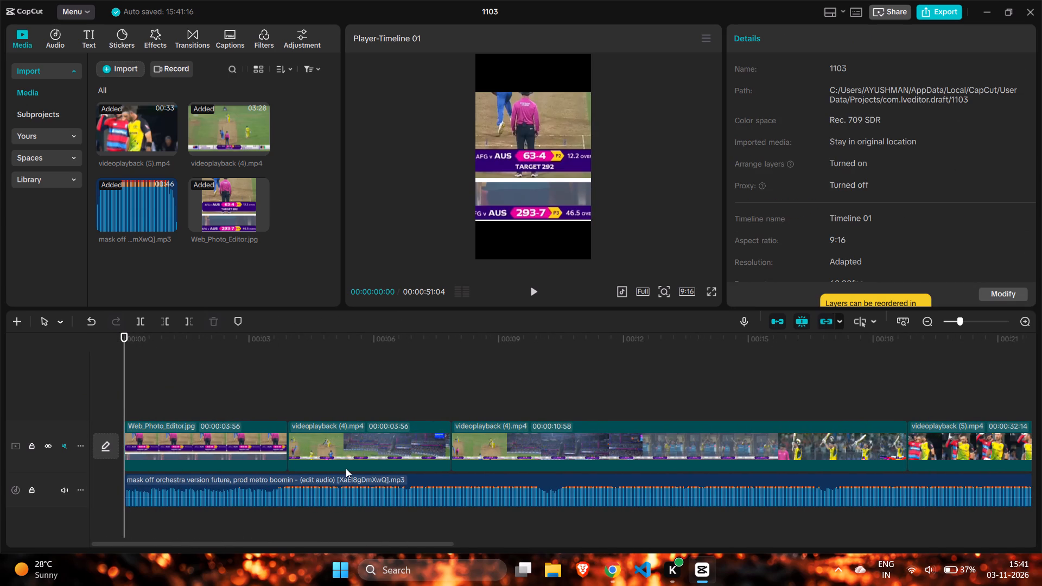
{"action": "left_click", "coordinate": [346, 468]}
{"action": "left_click", "coordinate": [346, 457]}
{"action": "left_click", "coordinate": [209, 323]}
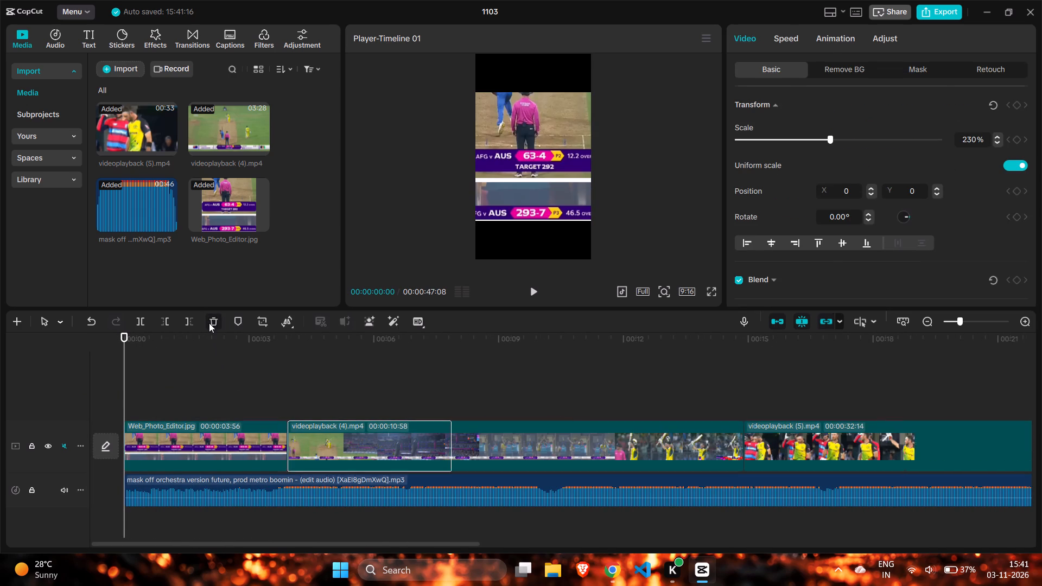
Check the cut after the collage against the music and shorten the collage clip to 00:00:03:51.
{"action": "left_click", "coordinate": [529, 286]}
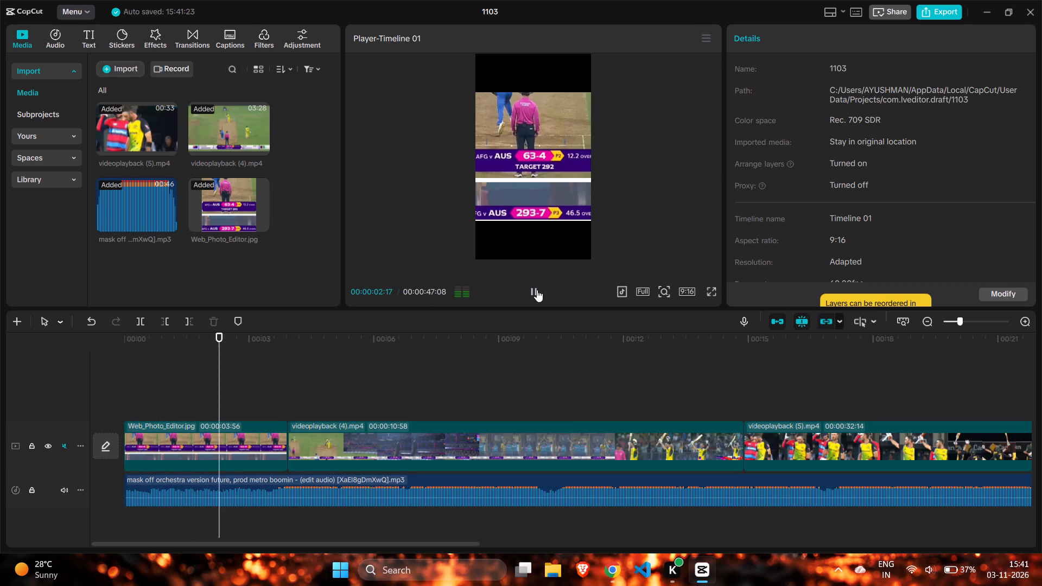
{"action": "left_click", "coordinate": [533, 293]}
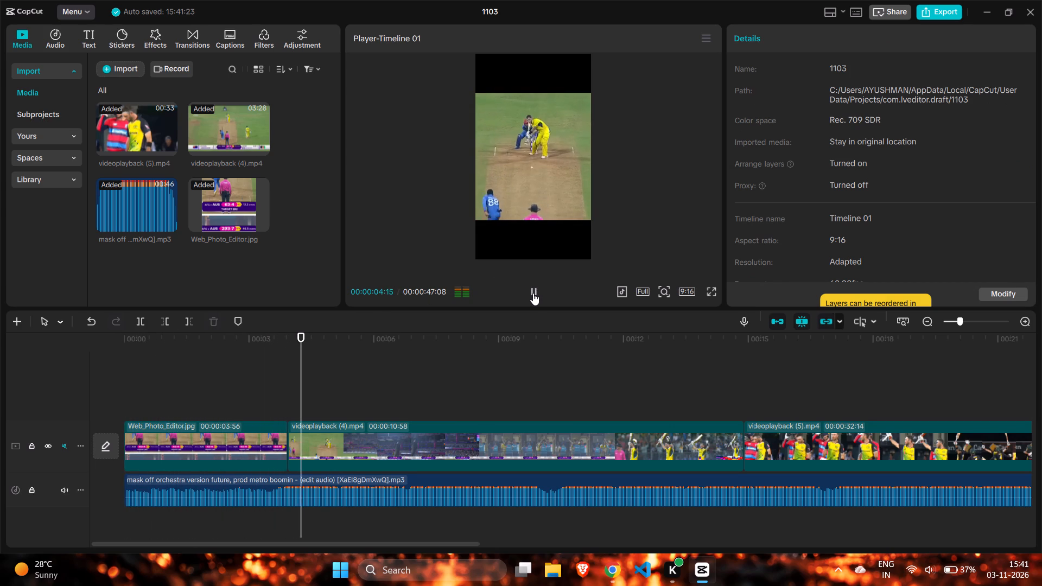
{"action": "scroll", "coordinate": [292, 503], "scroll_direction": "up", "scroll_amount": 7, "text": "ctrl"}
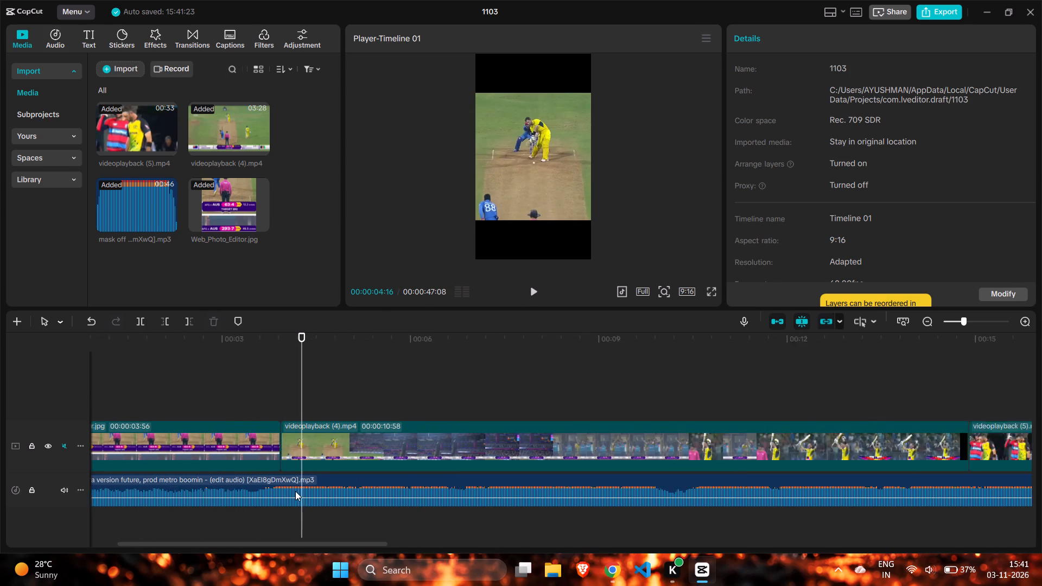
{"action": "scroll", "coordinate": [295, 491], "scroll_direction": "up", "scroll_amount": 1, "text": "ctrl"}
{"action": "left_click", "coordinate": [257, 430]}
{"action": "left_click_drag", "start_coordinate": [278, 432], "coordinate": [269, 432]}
Replay the cut after the collage and adjust the collage clip's duration to 00:00:03:55.
{"action": "left_click", "coordinate": [250, 395]}
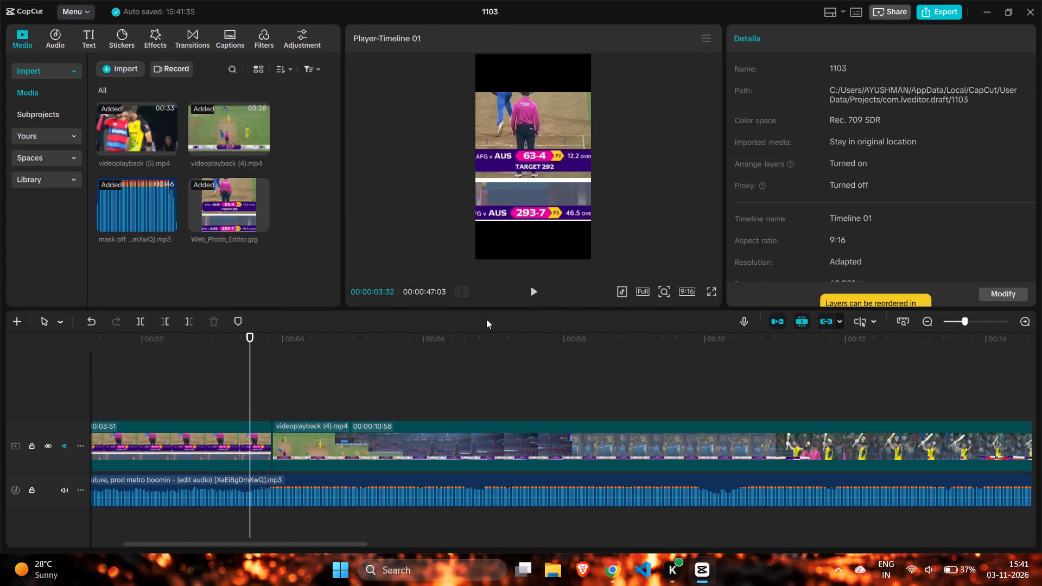
{"action": "left_click", "coordinate": [540, 291]}
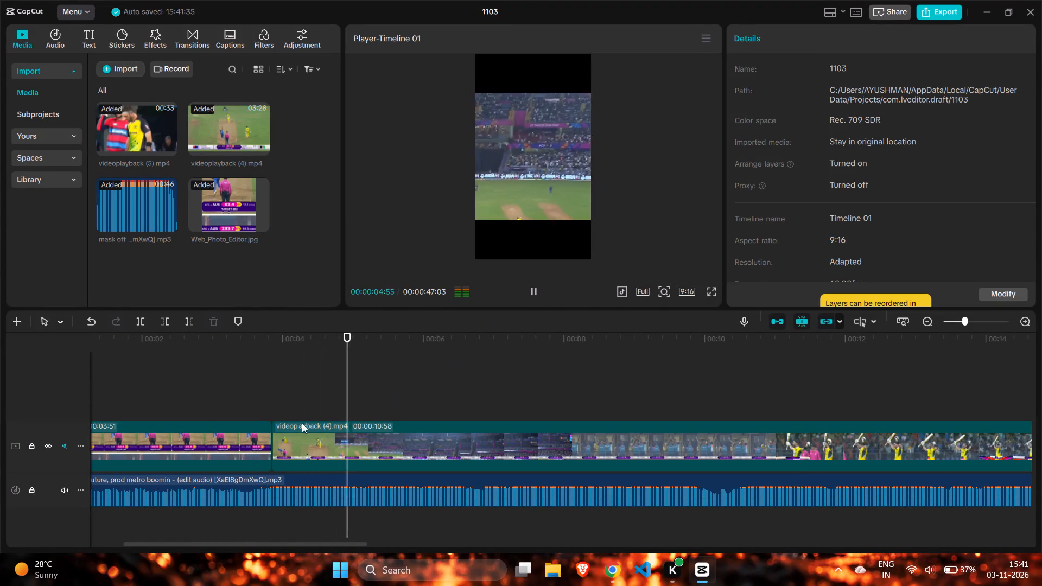
{"action": "left_click", "coordinate": [239, 444]}
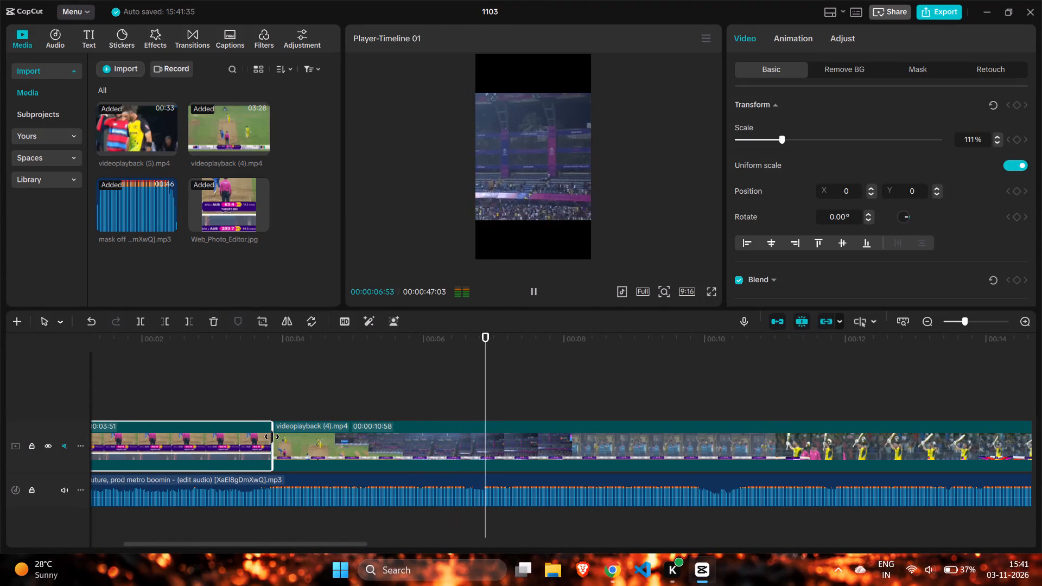
{"action": "left_click", "coordinate": [272, 437]}
{"action": "left_click", "coordinate": [274, 401]}
{"action": "left_click_drag", "start_coordinate": [274, 401], "coordinate": [259, 401]}
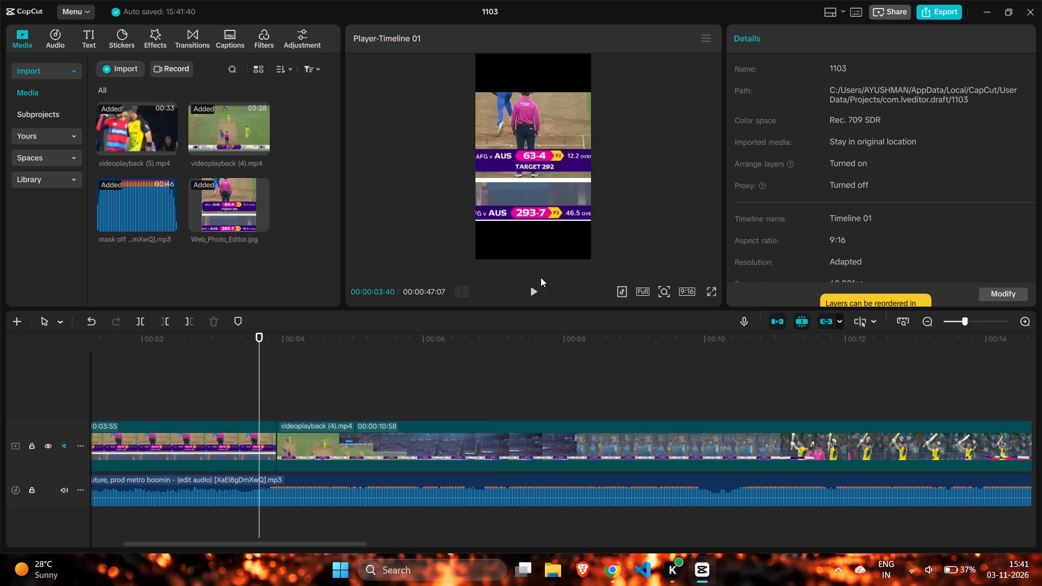
Play the cut after the collage and trim the collage clip's end back by a few frames.
{"action": "left_click", "coordinate": [533, 290]}
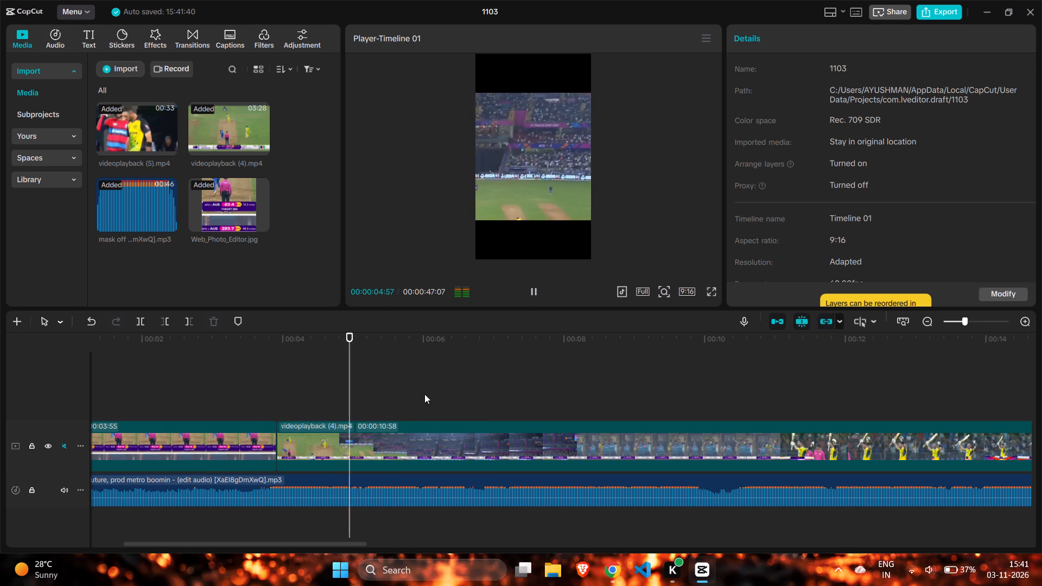
{"action": "scroll", "coordinate": [272, 447], "scroll_direction": "right", "scroll_amount": 1}
{"action": "scroll", "coordinate": [338, 450], "scroll_direction": "up", "scroll_amount": 4, "text": "ctrl"}
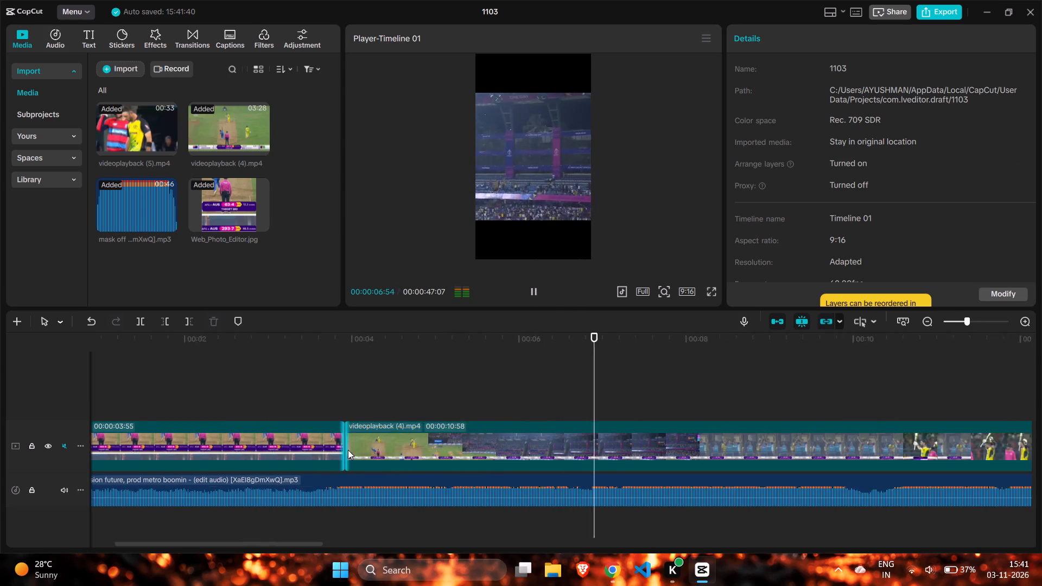
{"action": "scroll", "coordinate": [348, 450], "scroll_direction": "up", "scroll_amount": 5, "text": "ctrl"}
{"action": "left_click", "coordinate": [195, 448]}
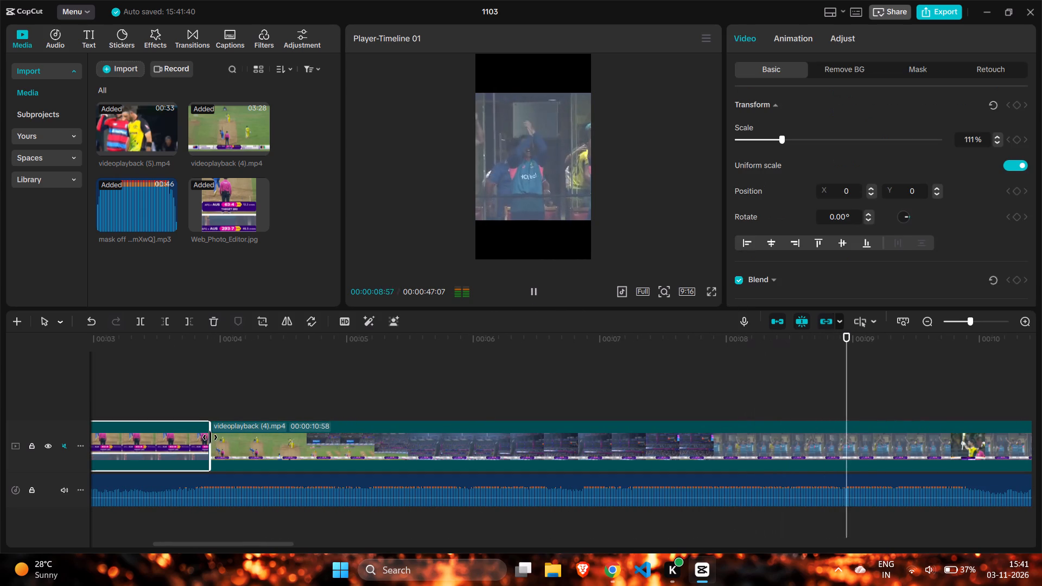
{"action": "left_click_drag", "start_coordinate": [209, 437], "coordinate": [199, 437]}
Replay the cut after the collage and trim the start of the following videoplayback (4).mp4 clip to a 00:00:10:41 duration.
{"action": "left_click", "coordinate": [189, 387]}
{"action": "left_click_drag", "start_coordinate": [189, 387], "coordinate": [169, 390]}
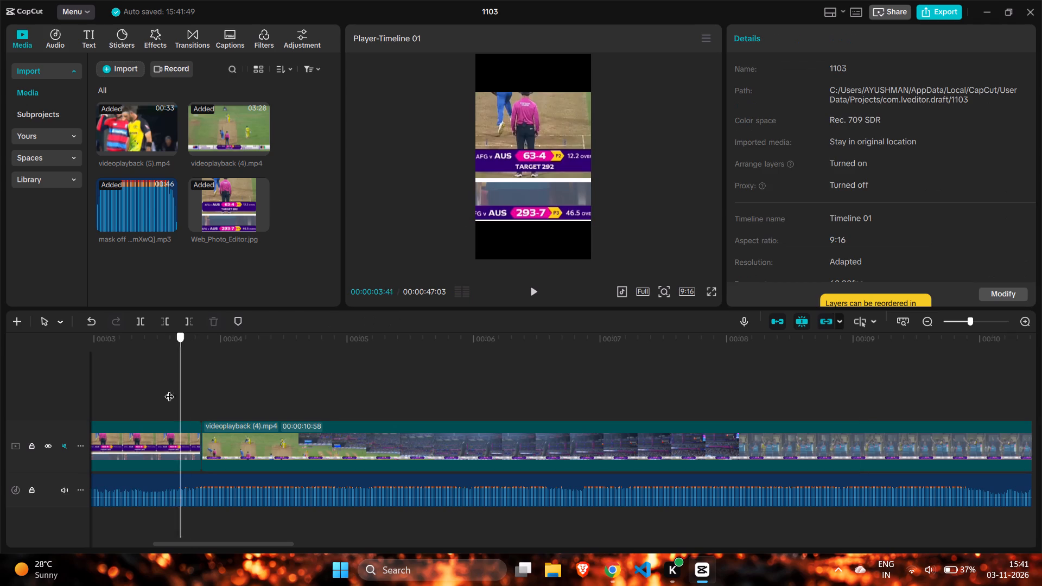
{"action": "left_click_drag", "start_coordinate": [169, 390], "coordinate": [169, 390]}
{"action": "left_click", "coordinate": [538, 290]}
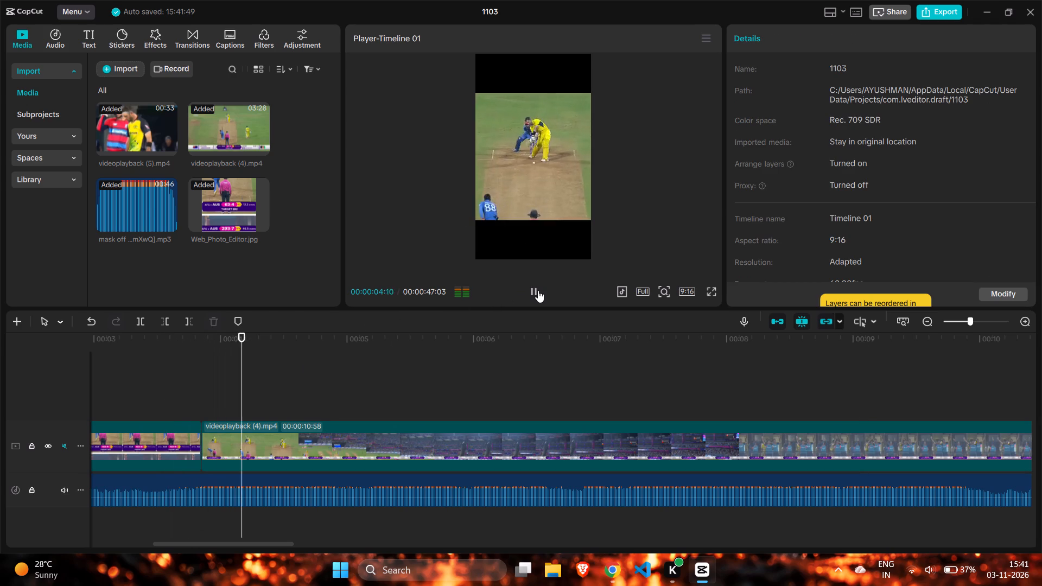
{"action": "left_click", "coordinate": [186, 400]}
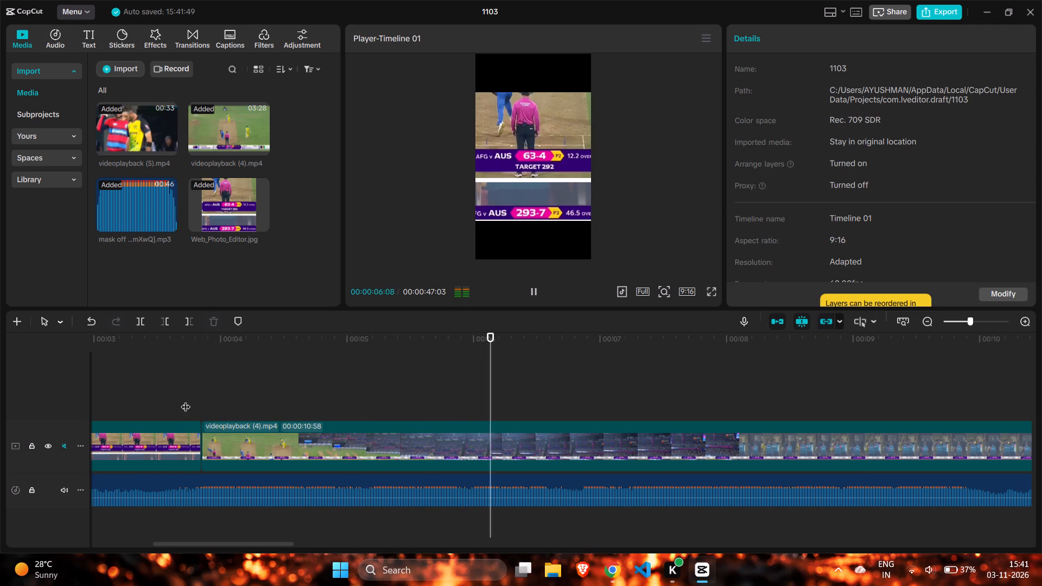
{"action": "left_click_drag", "start_coordinate": [185, 400], "coordinate": [148, 399]}
{"action": "left_click", "coordinate": [541, 296]}
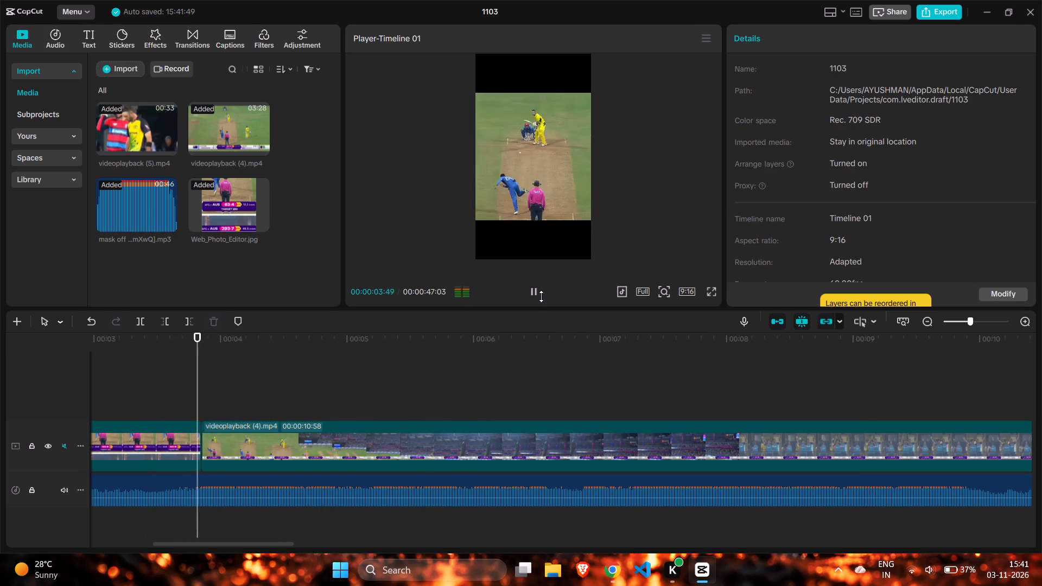
{"action": "left_click", "coordinate": [231, 451]}
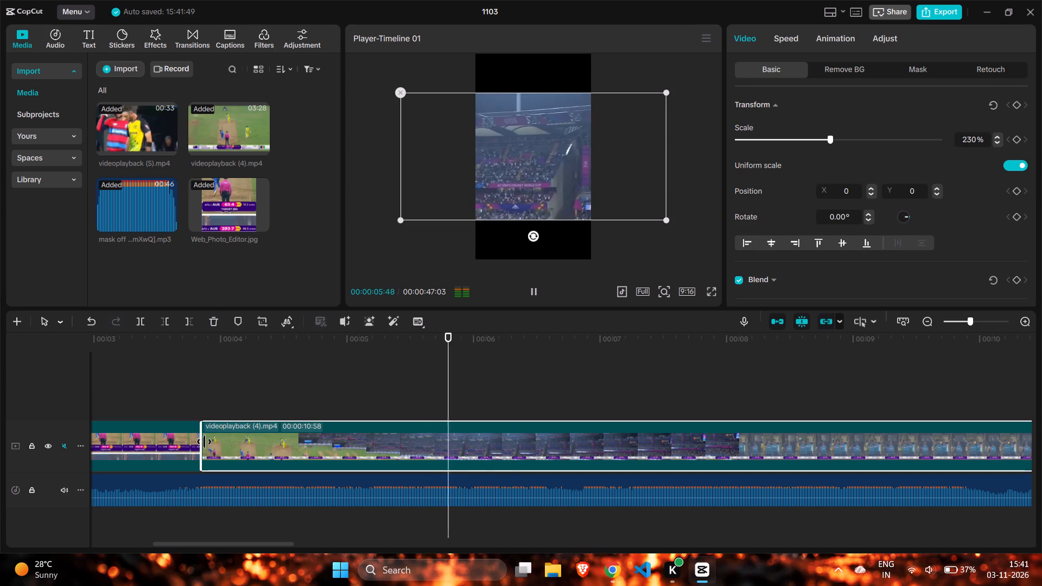
{"action": "left_click_drag", "start_coordinate": [204, 440], "coordinate": [232, 445]}
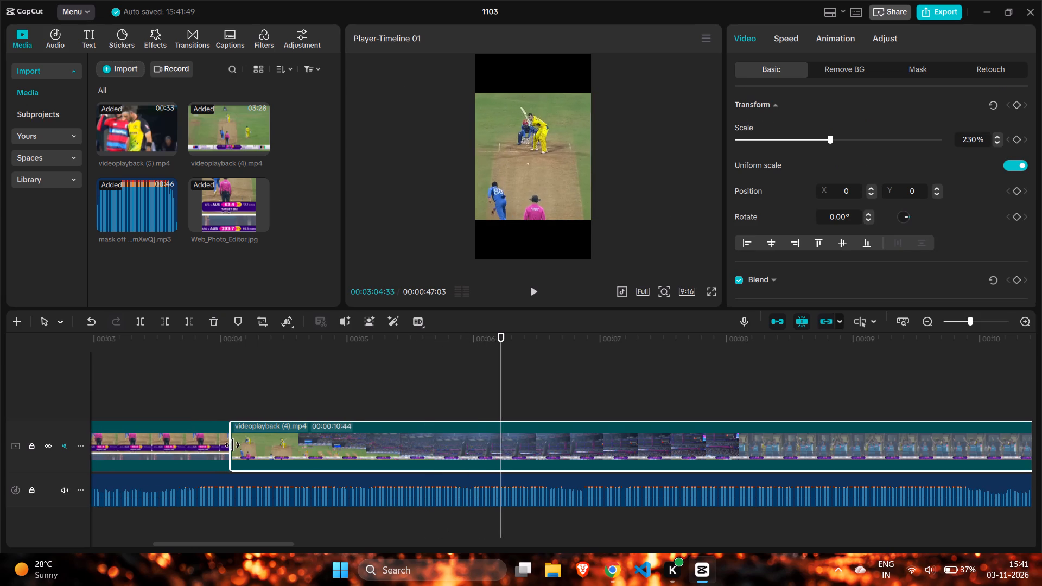
{"action": "left_click_drag", "start_coordinate": [232, 445], "coordinate": [244, 449]}
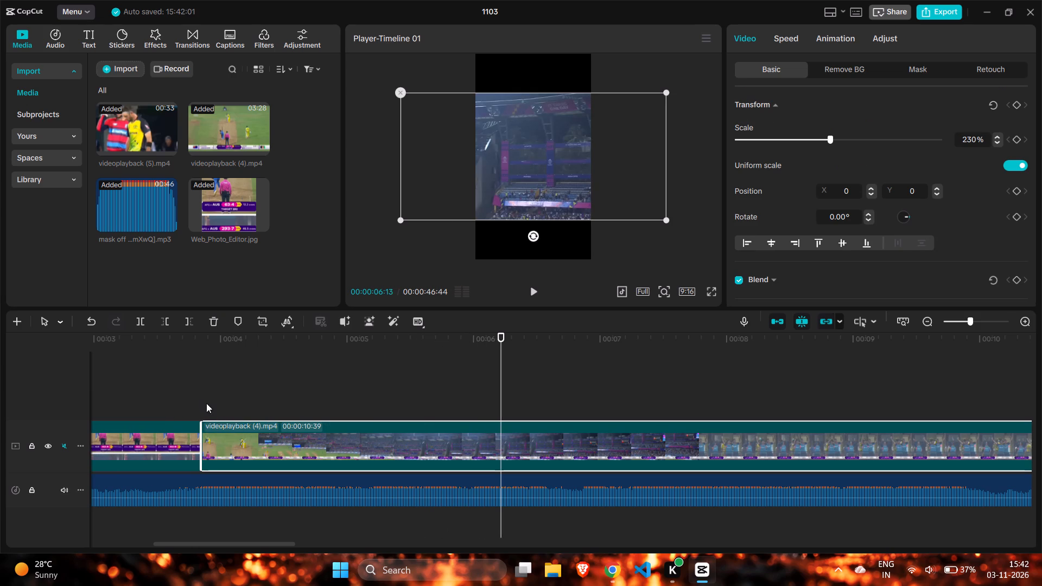
{"action": "left_click", "coordinate": [169, 388]}
{"action": "left_click", "coordinate": [529, 298]}
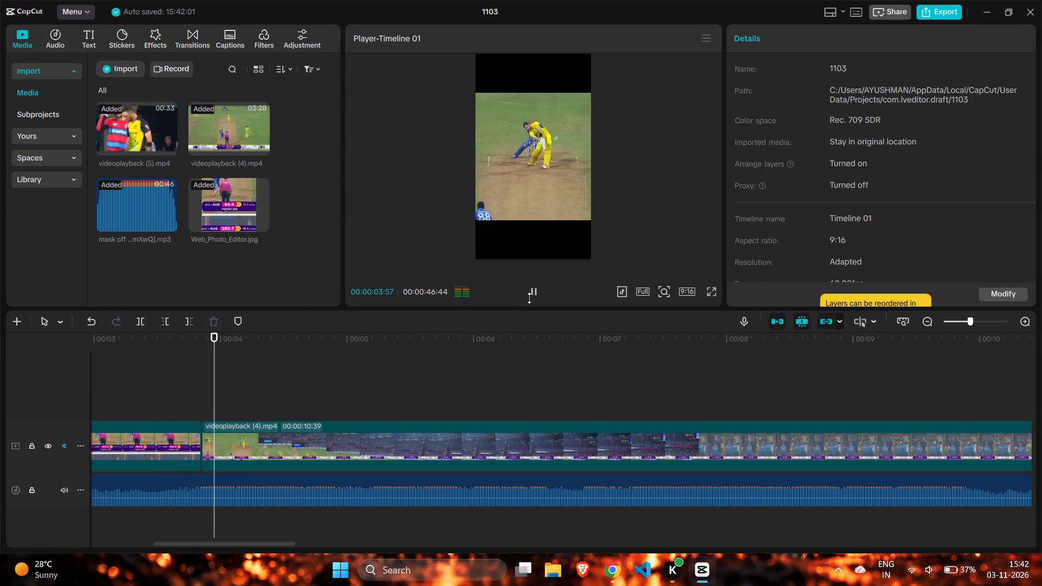
{"action": "left_click", "coordinate": [208, 447]}
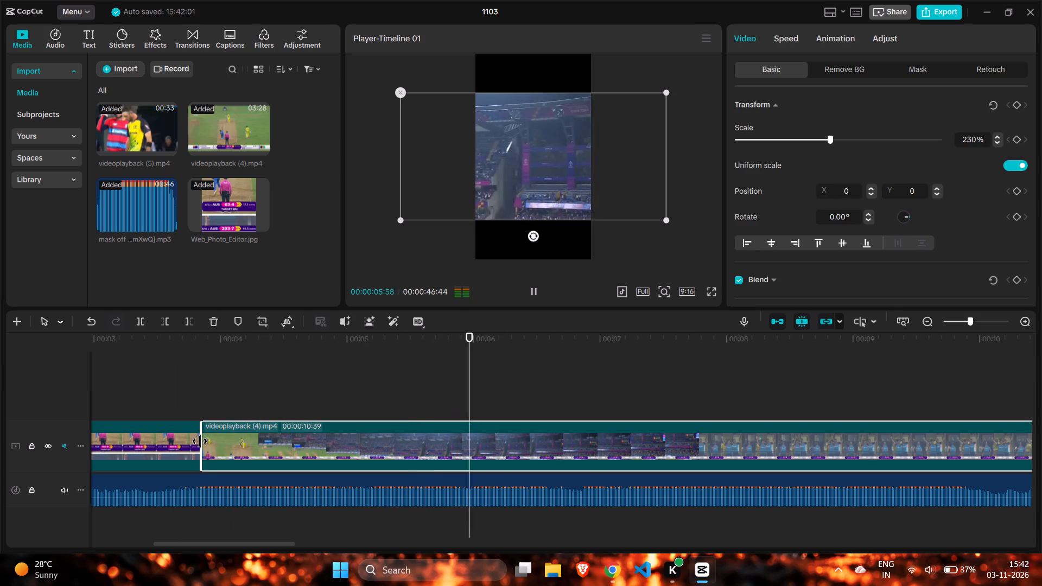
{"action": "left_click", "coordinate": [198, 441]}
Play on from the collage cut and split the videoplayback (4).mp4 clip at 00:00:10:25.
{"action": "left_click", "coordinate": [155, 393]}
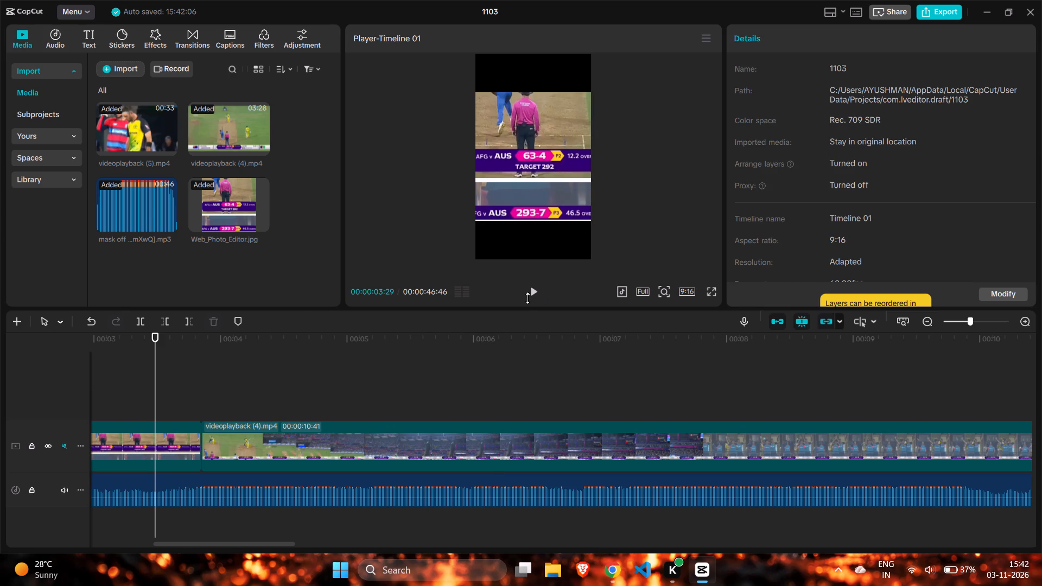
{"action": "left_click", "coordinate": [528, 298]}
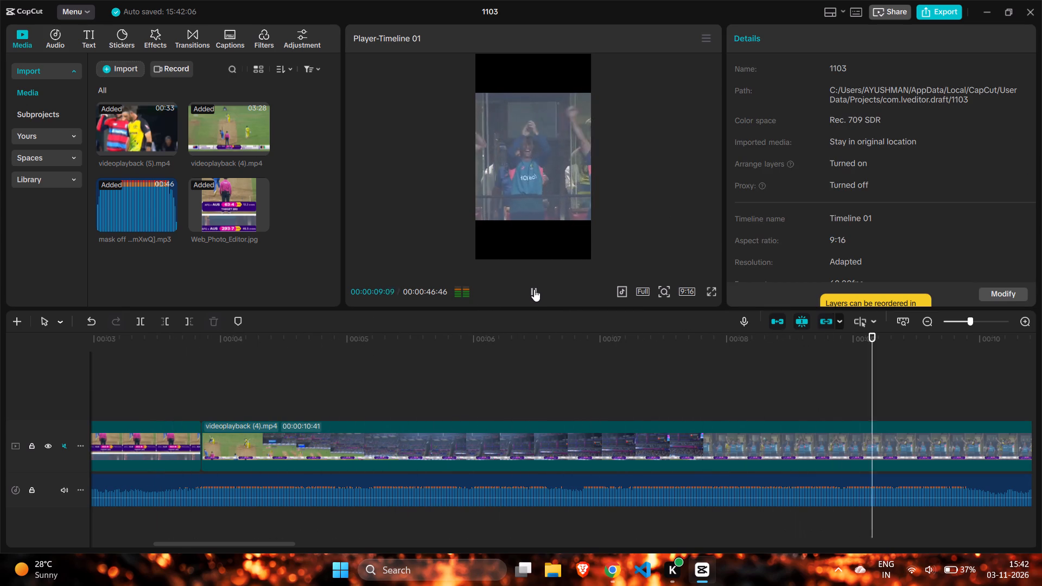
{"action": "left_click", "coordinate": [534, 289]}
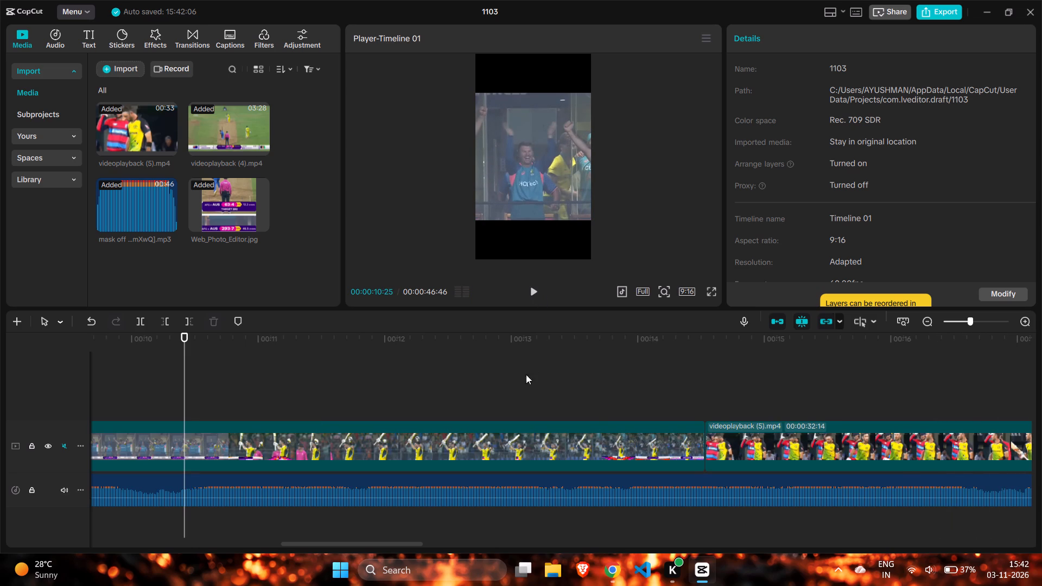
{"action": "left_click", "coordinate": [203, 454]}
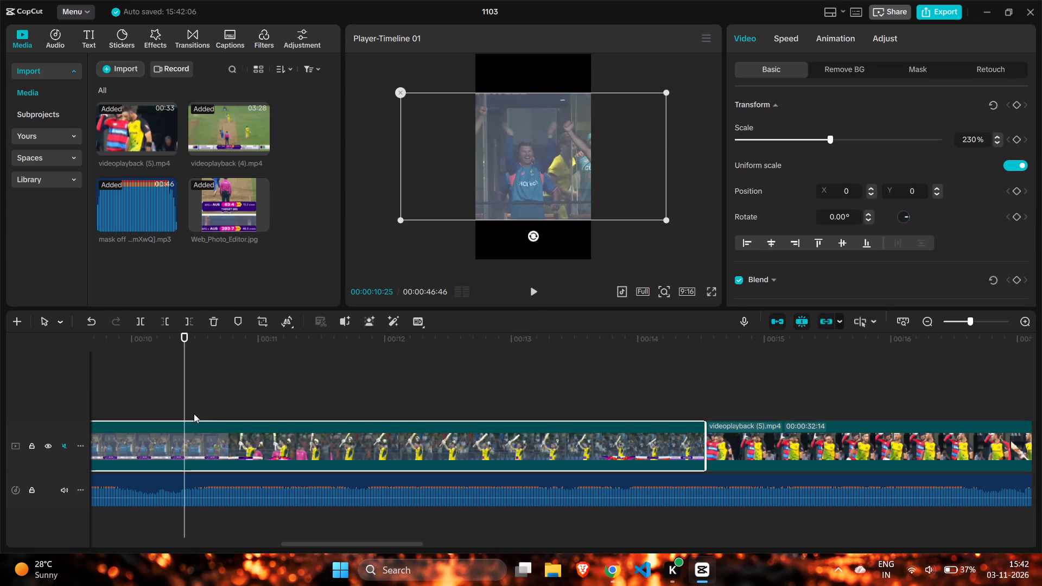
{"action": "left_click", "coordinate": [134, 321]}
Trim the start of the segment after the split to a 00:00:03:45 duration, removing the leftover balcony footage.
{"action": "left_click_drag", "start_coordinate": [188, 432], "coordinate": [188, 432]}
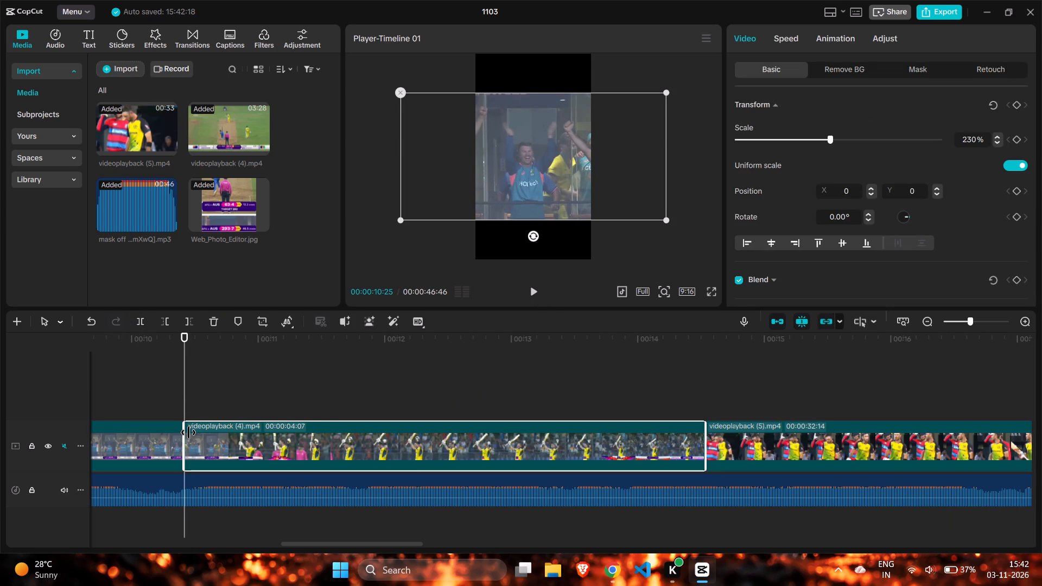
{"action": "left_click_drag", "start_coordinate": [188, 432], "coordinate": [235, 439]}
Replay the join and extend the end of the raised-bat celebration segment to a 00:00:06:20 duration.
{"action": "left_click", "coordinate": [151, 384]}
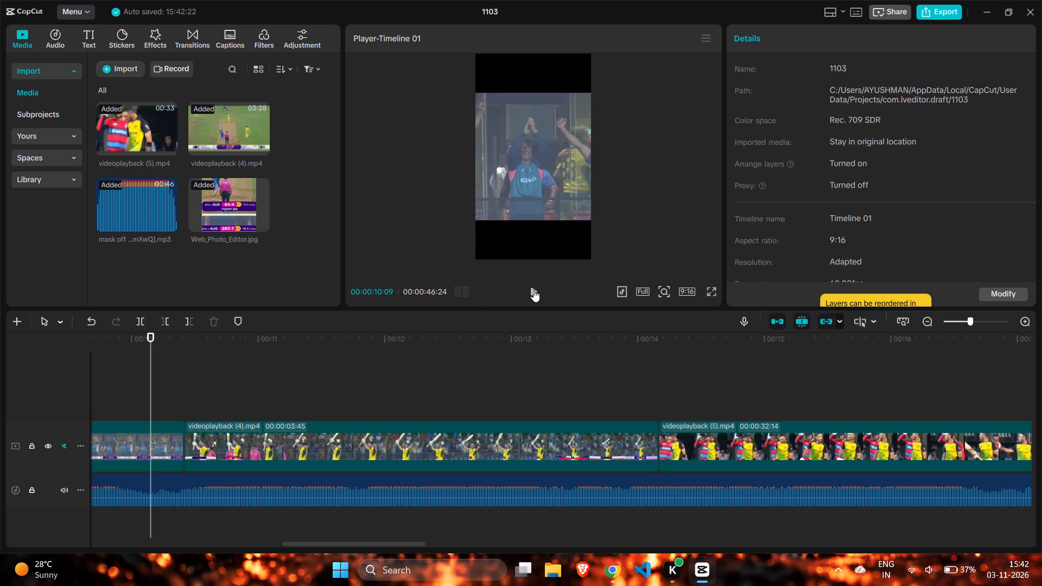
{"action": "left_click", "coordinate": [533, 290]}
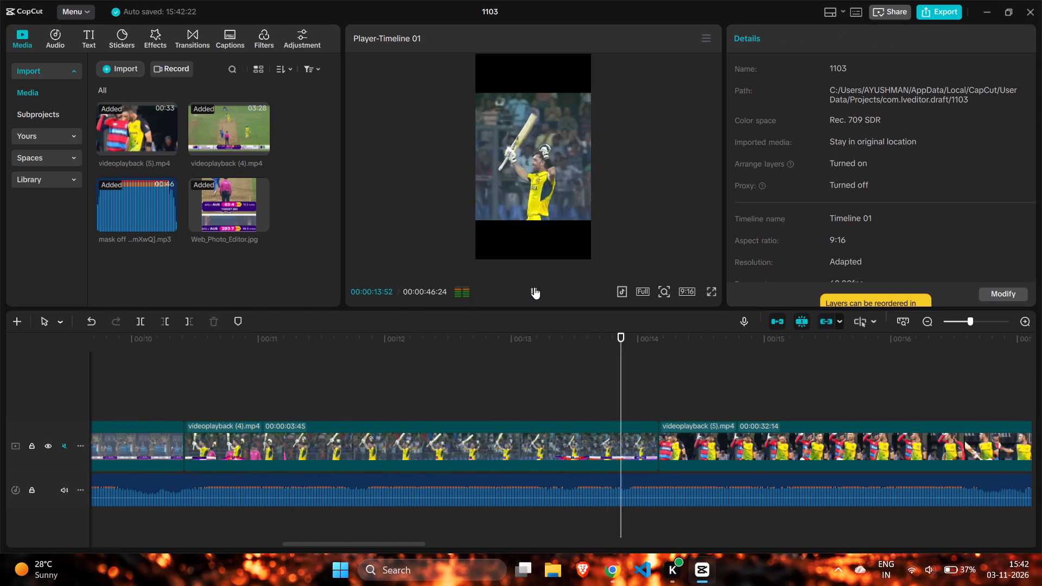
{"action": "left_click", "coordinate": [589, 438]}
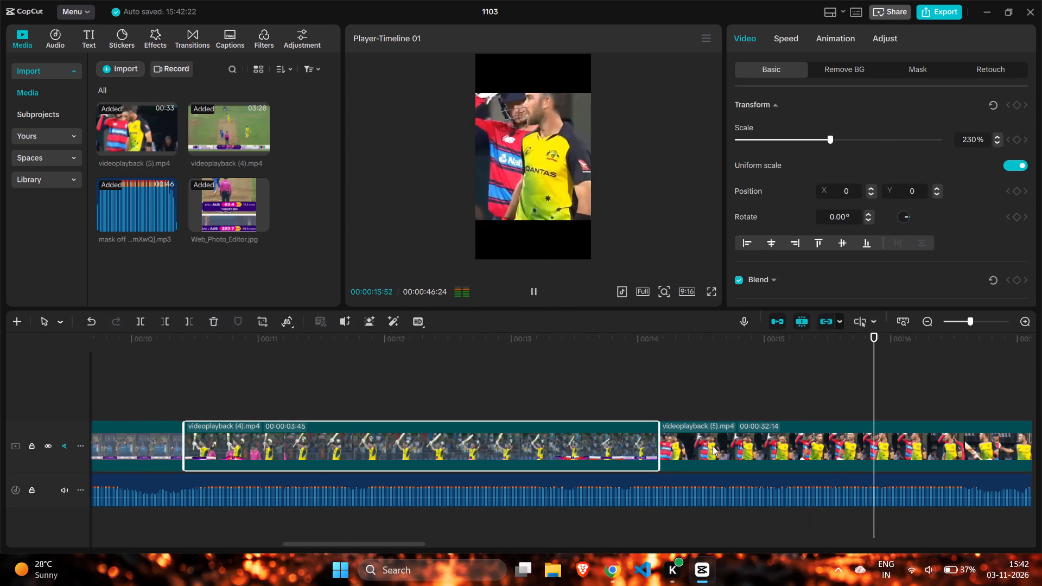
{"action": "left_click_drag", "start_coordinate": [660, 436], "coordinate": [867, 436]}
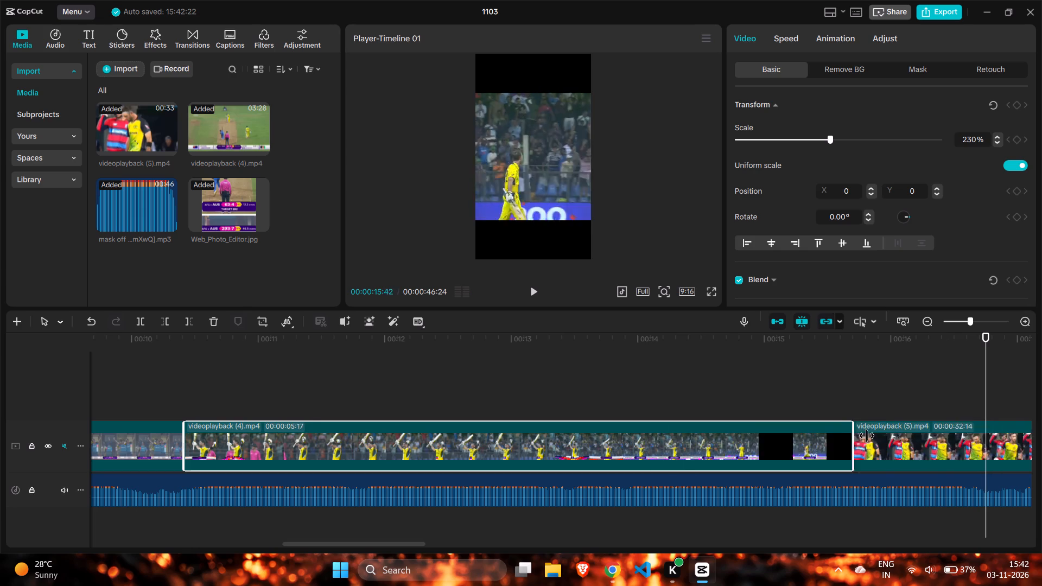
{"action": "left_click_drag", "start_coordinate": [867, 436], "coordinate": [982, 432]}
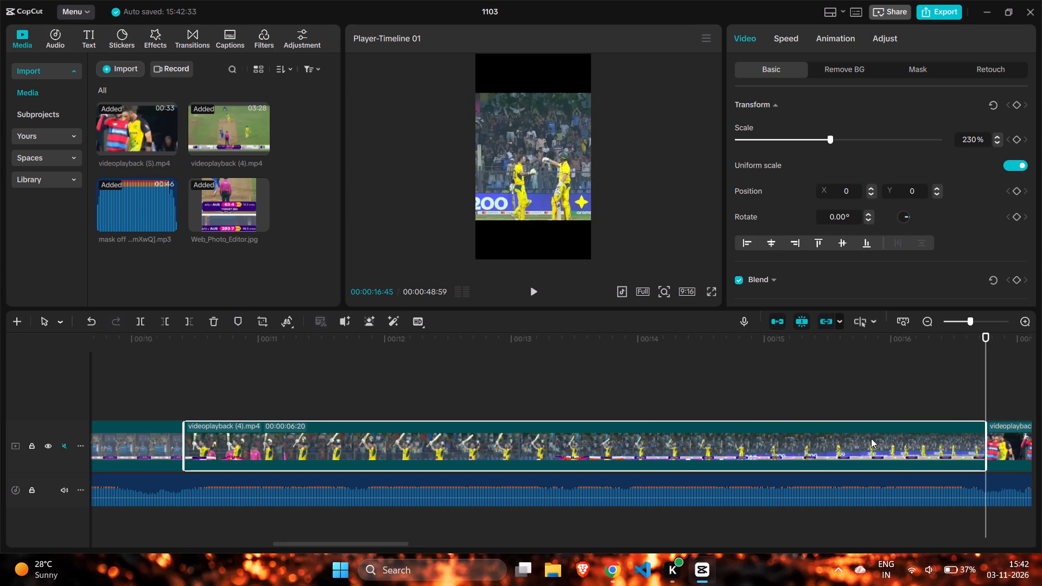
Play into videoplayback (5).mp4 and trim its start past the opening shots to a 00:00:23:19 duration.
{"action": "left_click", "coordinate": [586, 410]}
{"action": "left_click", "coordinate": [532, 286]}
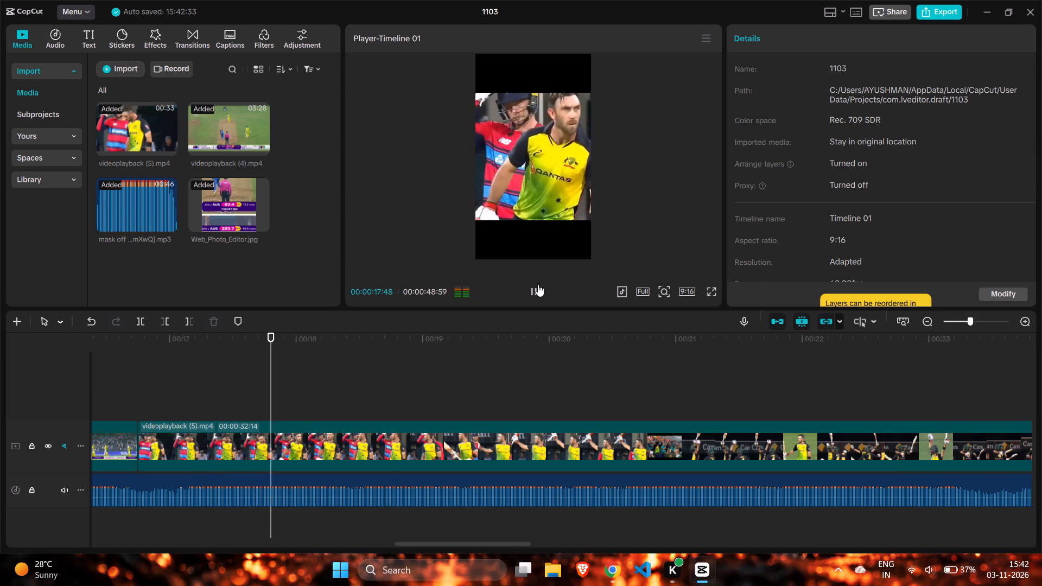
{"action": "left_click", "coordinate": [538, 285]}
{"action": "left_click", "coordinate": [324, 451]}
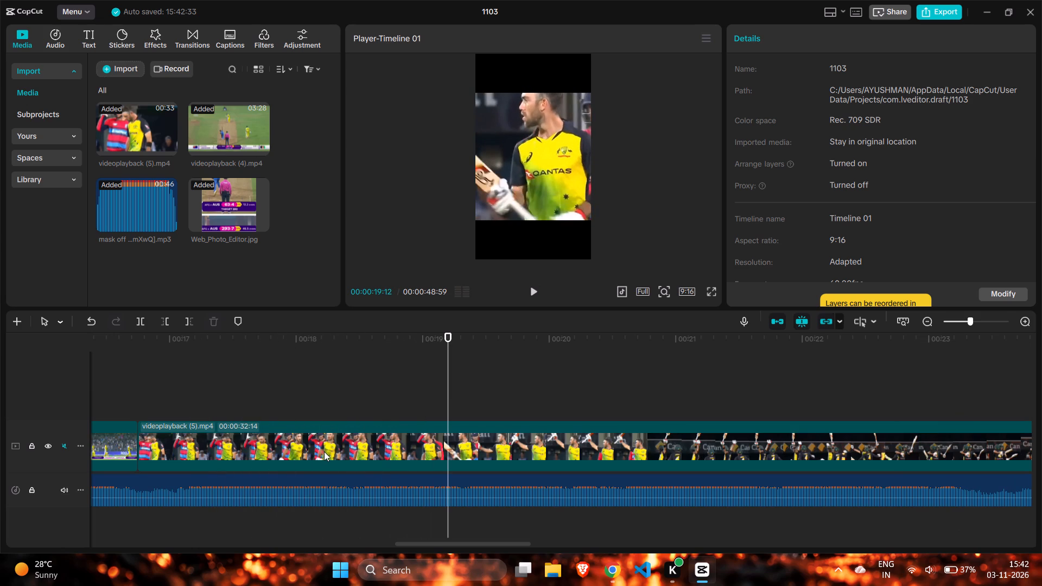
{"action": "left_click_drag", "start_coordinate": [135, 439], "coordinate": [403, 439]}
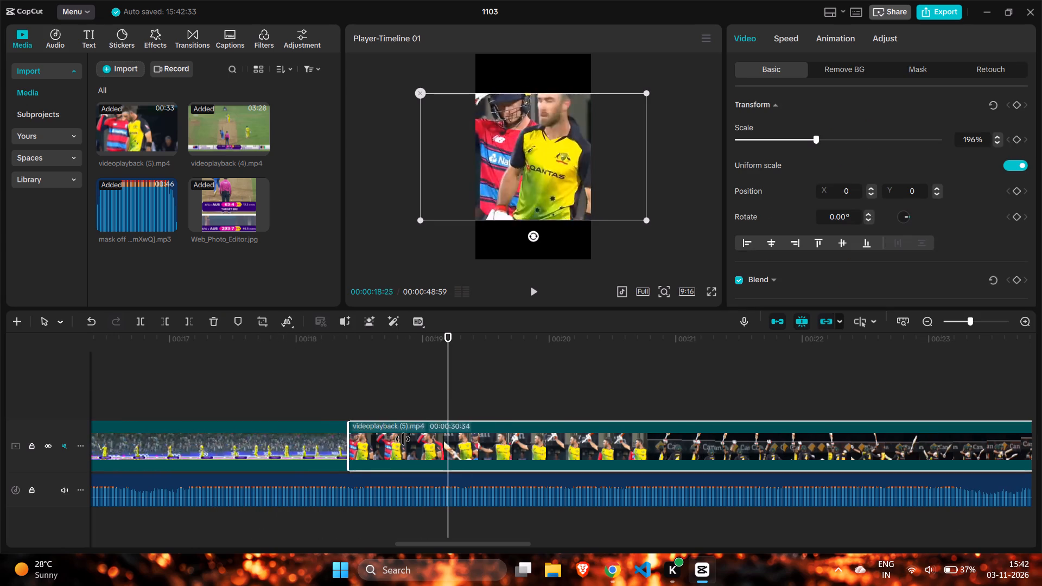
{"action": "left_click_drag", "start_coordinate": [403, 439], "coordinate": [660, 443]}
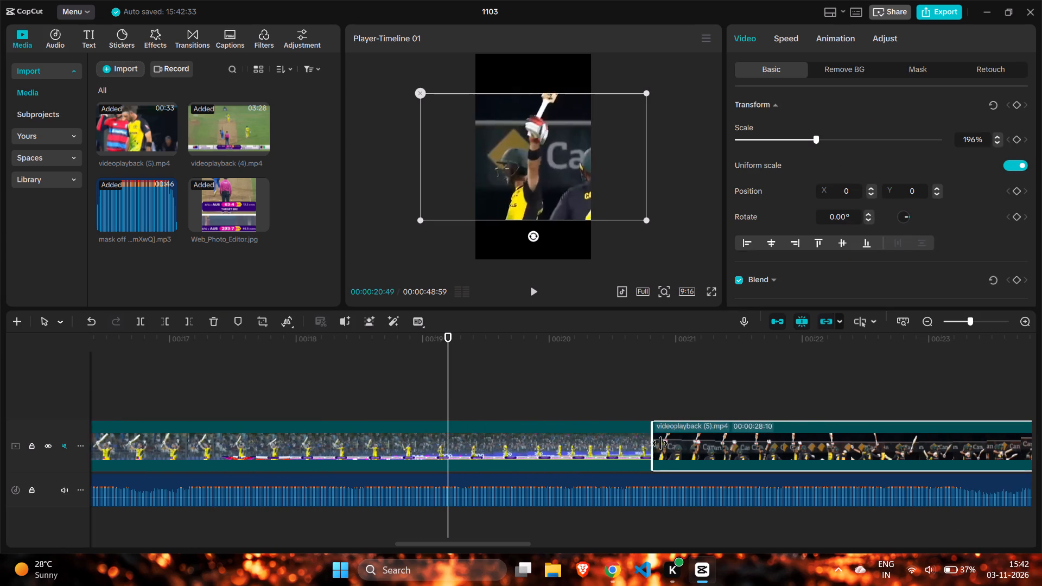
{"action": "left_click_drag", "start_coordinate": [660, 443], "coordinate": [884, 444]}
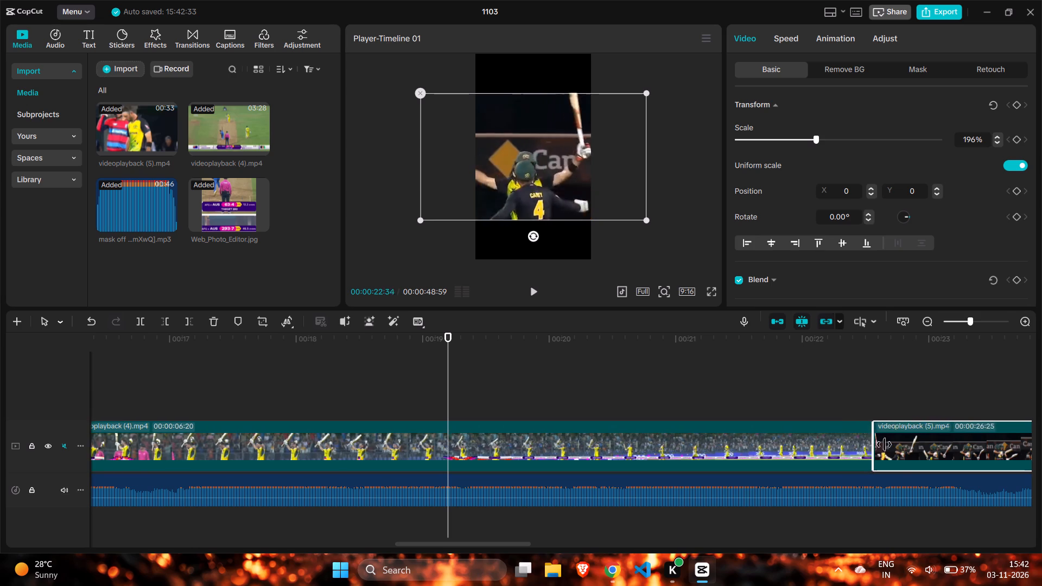
{"action": "left_click_drag", "start_coordinate": [884, 444], "coordinate": [1024, 436]}
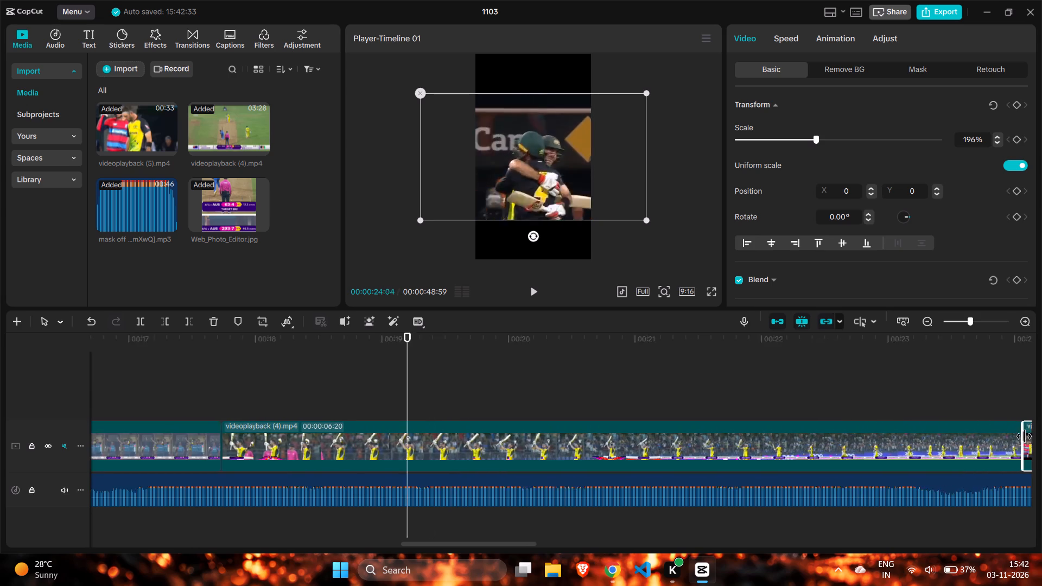
{"action": "left_click_drag", "start_coordinate": [1024, 436], "coordinate": [957, 440]}
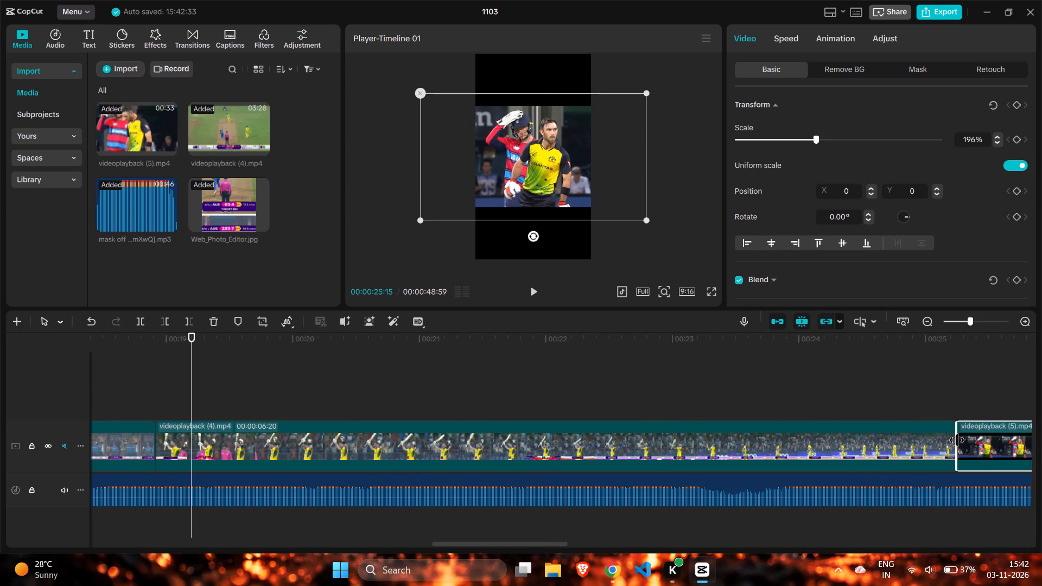
{"action": "left_click_drag", "start_coordinate": [957, 440], "coordinate": [971, 439]}
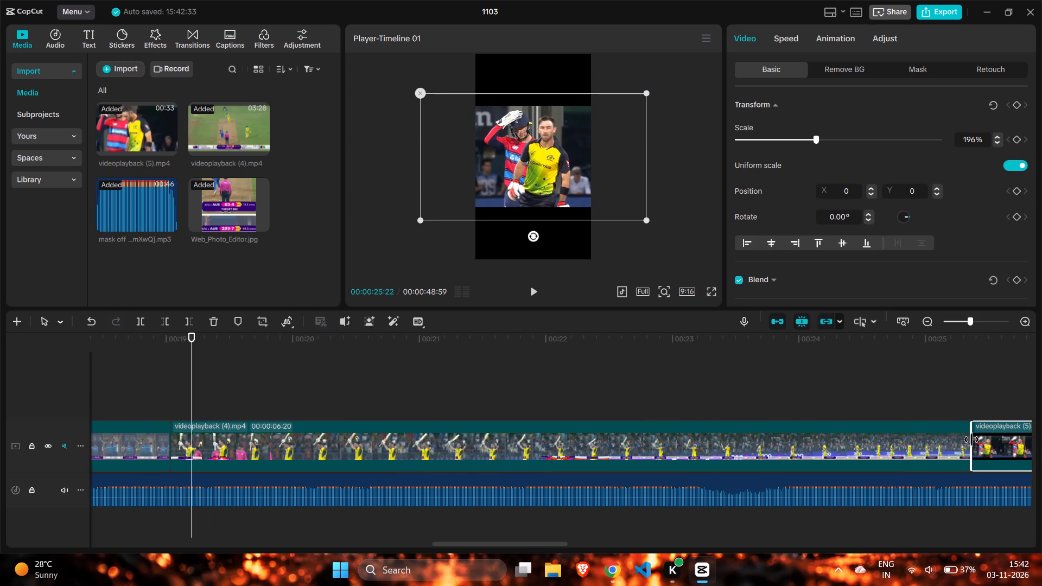
{"action": "left_click_drag", "start_coordinate": [971, 439], "coordinate": [987, 439]}
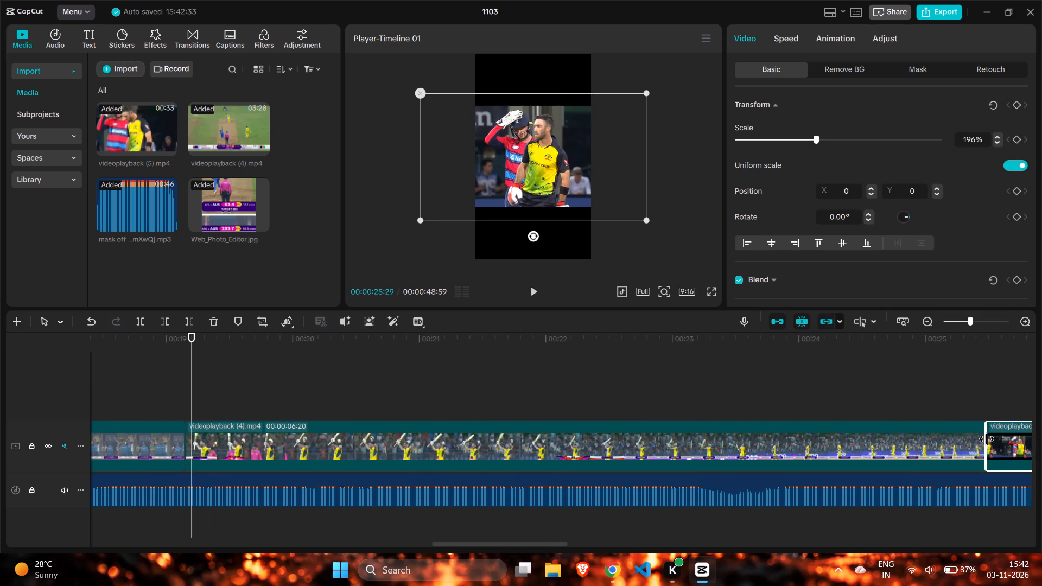
{"action": "left_click_drag", "start_coordinate": [987, 439], "coordinate": [1009, 439]}
Compare the framing across the join and enlarge the videoplayback (5).mp4 clip to 215% scale.
{"action": "scroll", "coordinate": [881, 436], "scroll_direction": "right", "scroll_amount": 1}
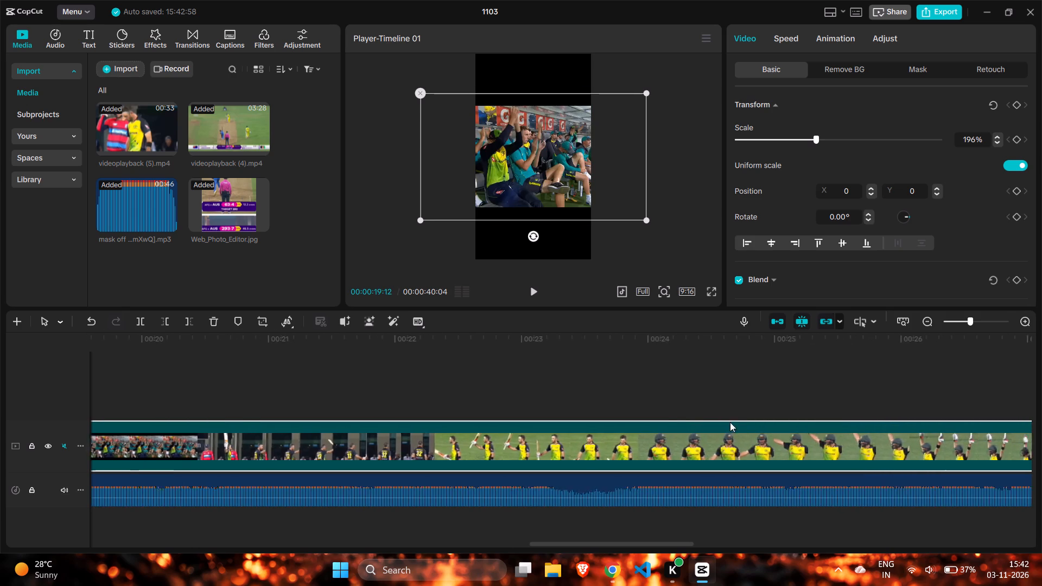
{"action": "scroll", "coordinate": [730, 422], "scroll_direction": "right", "scroll_amount": 1}
{"action": "scroll", "coordinate": [594, 403], "scroll_direction": "right", "scroll_amount": 1}
{"action": "left_click", "coordinate": [119, 387]}
{"action": "left_click_drag", "start_coordinate": [119, 387], "coordinate": [106, 384]}
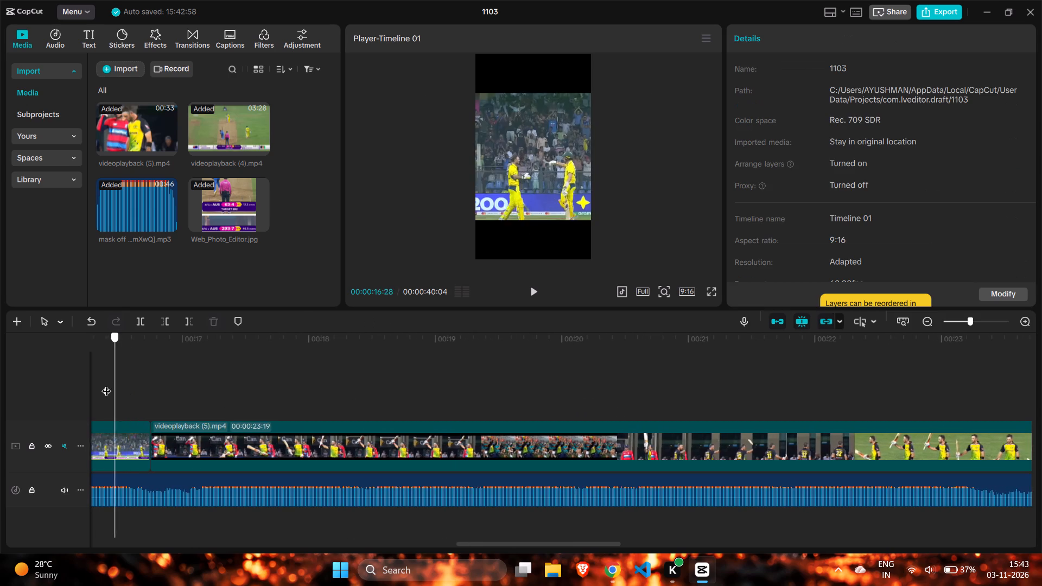
{"action": "left_click_drag", "start_coordinate": [106, 384], "coordinate": [344, 385]}
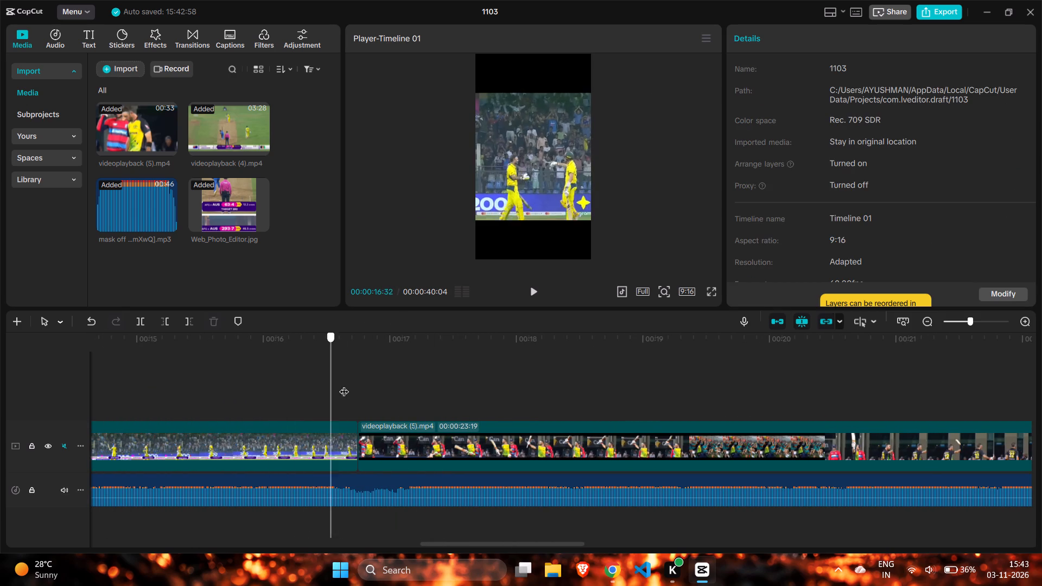
{"action": "left_click_drag", "start_coordinate": [344, 385], "coordinate": [387, 385]}
{"action": "left_click", "coordinate": [391, 418]}
{"action": "left_click", "coordinate": [395, 444]}
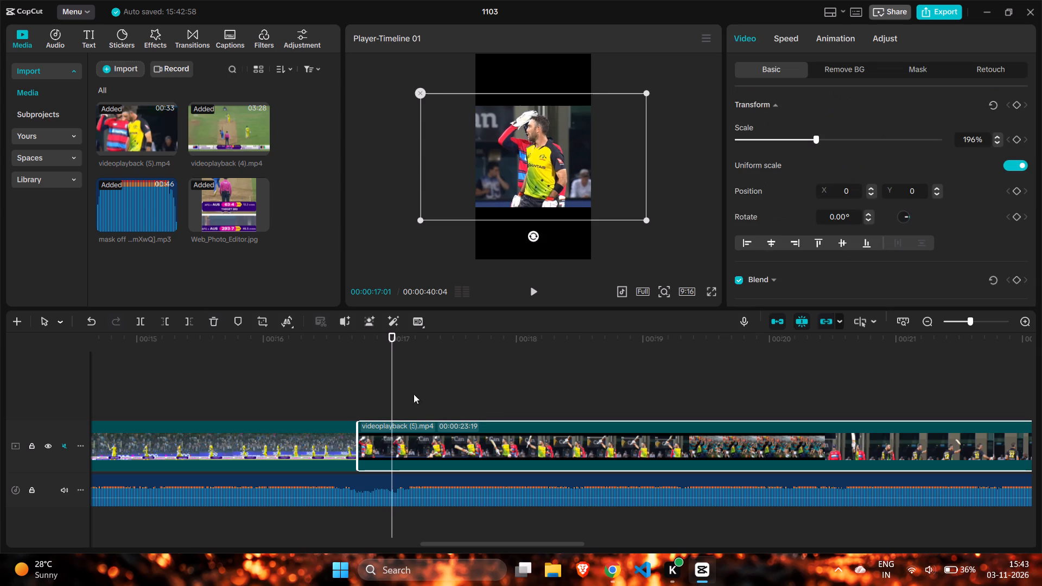
{"action": "left_click_drag", "start_coordinate": [645, 220], "coordinate": [654, 234]}
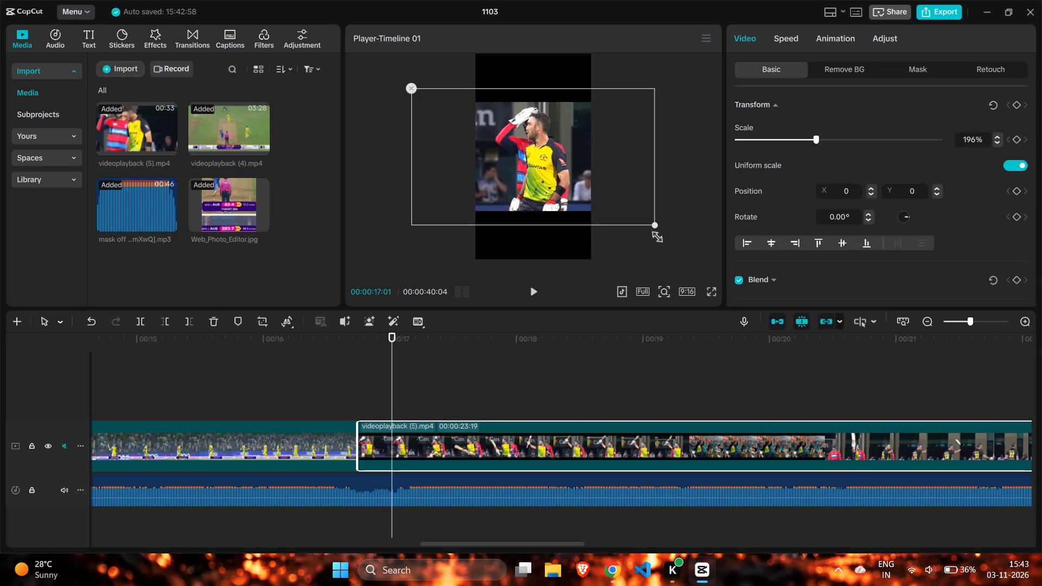
{"action": "left_click_drag", "start_coordinate": [654, 234], "coordinate": [657, 238]}
Check the frame height against the preceding clip and enlarge videoplayback (5).mp4 further to 243% scale.
{"action": "left_click", "coordinate": [329, 393]}
{"action": "left_click_drag", "start_coordinate": [329, 393], "coordinate": [371, 393]}
{"action": "left_click", "coordinate": [380, 433]}
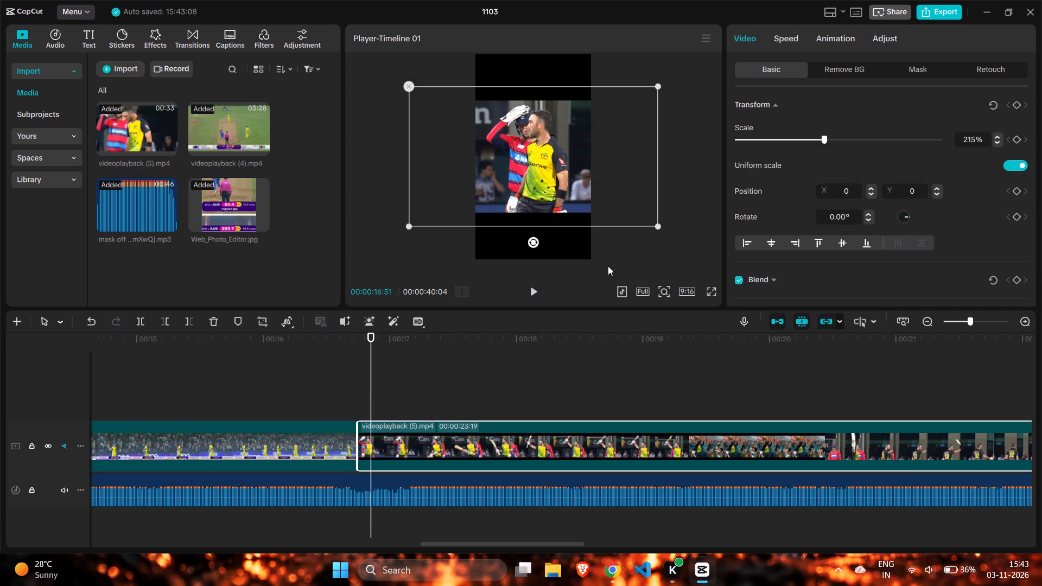
{"action": "left_click_drag", "start_coordinate": [655, 222], "coordinate": [667, 236]}
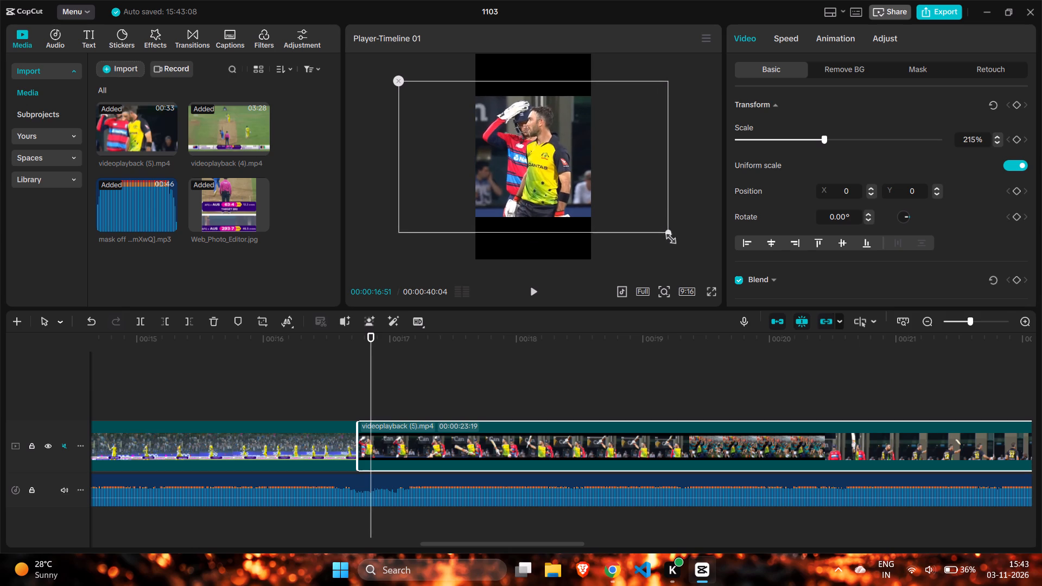
{"action": "left_click_drag", "start_coordinate": [667, 236], "coordinate": [668, 238]}
{"action": "left_click", "coordinate": [315, 364]}
{"action": "left_click_drag", "start_coordinate": [315, 364], "coordinate": [315, 365]}
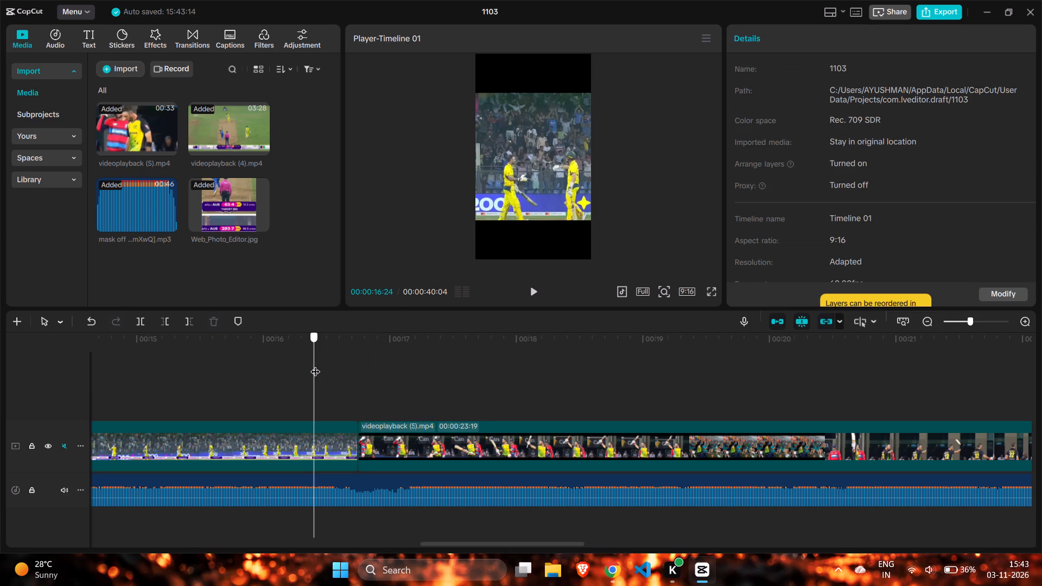
{"action": "left_click_drag", "start_coordinate": [315, 365], "coordinate": [341, 376]}
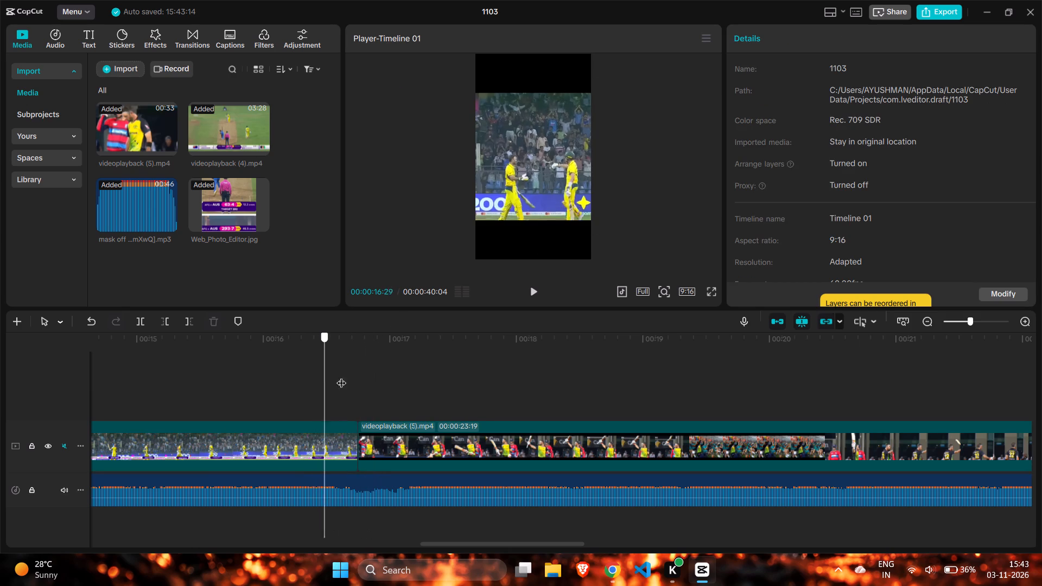
{"action": "left_click_drag", "start_coordinate": [341, 376], "coordinate": [375, 376]}
{"action": "left_click", "coordinate": [367, 449]}
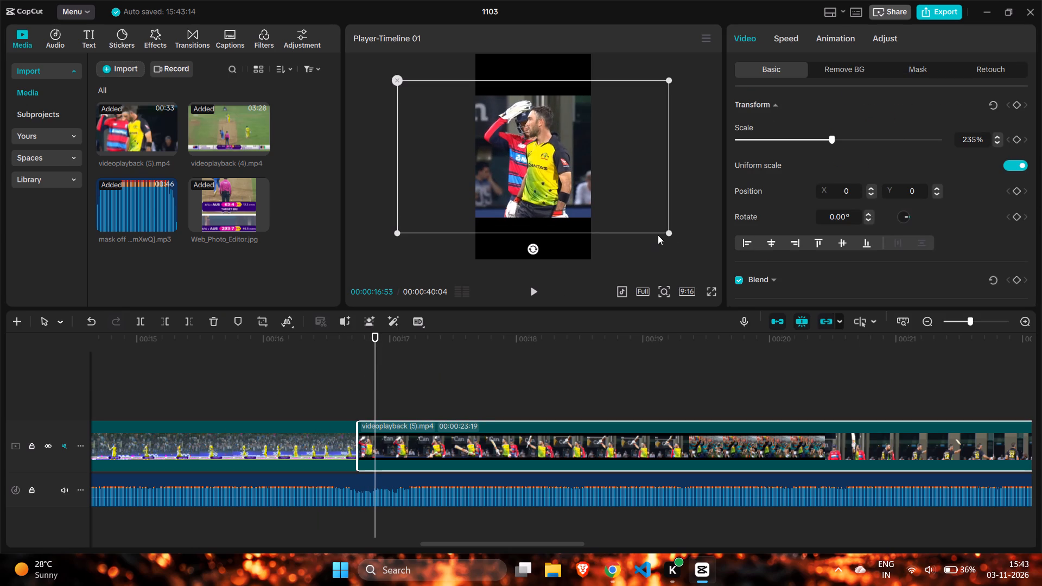
{"action": "left_click_drag", "start_coordinate": [667, 232], "coordinate": [670, 239]}
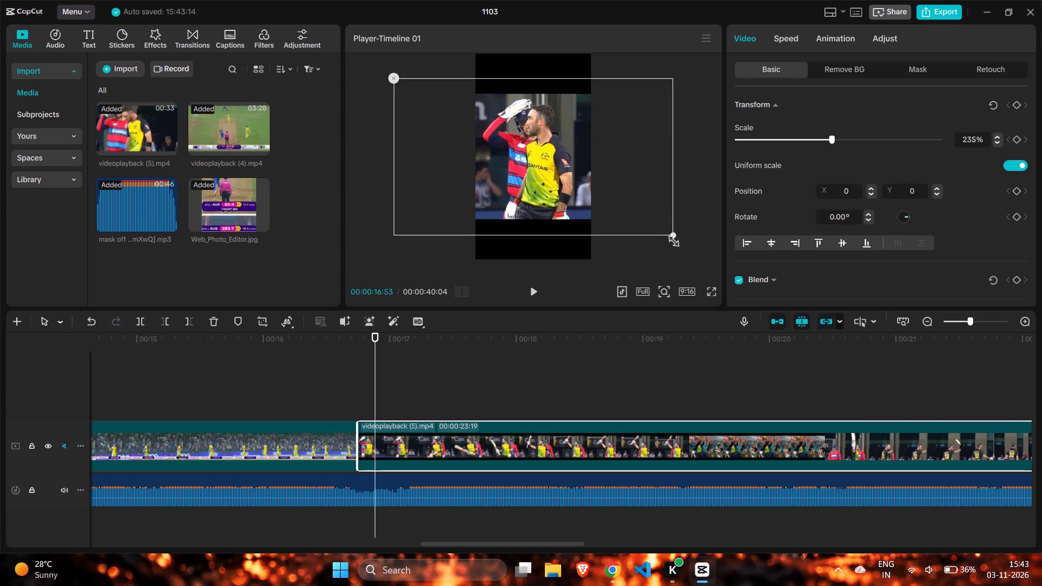
{"action": "left_click_drag", "start_coordinate": [670, 239], "coordinate": [671, 241]}
Recheck the join and fine-tune the videoplayback (5).mp4 scale to 244% to match the preceding clip's frame height.
{"action": "left_click", "coordinate": [308, 388]}
{"action": "left_click_drag", "start_coordinate": [308, 387], "coordinate": [310, 387]}
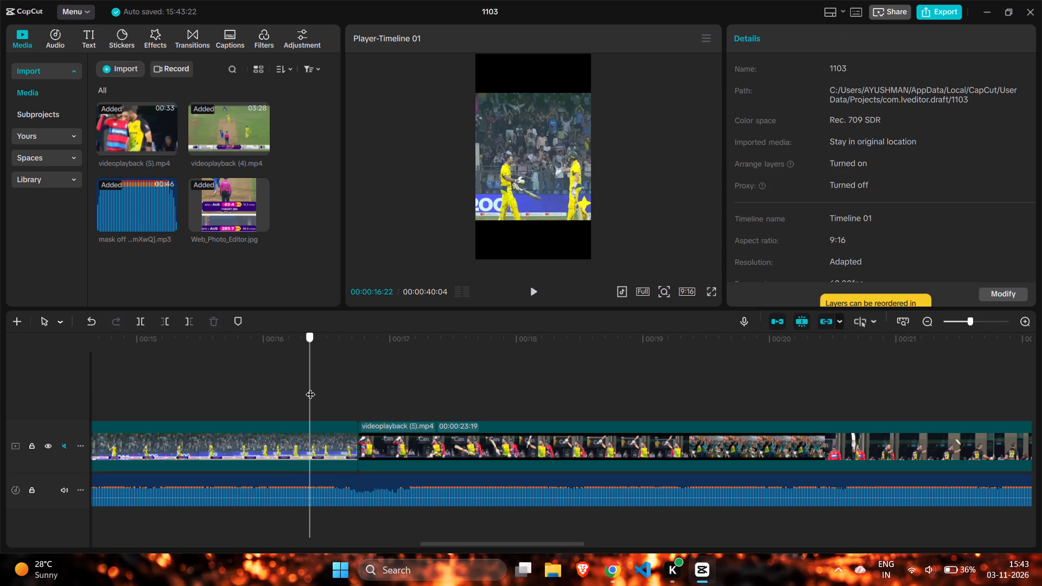
{"action": "left_click_drag", "start_coordinate": [310, 387], "coordinate": [358, 388]}
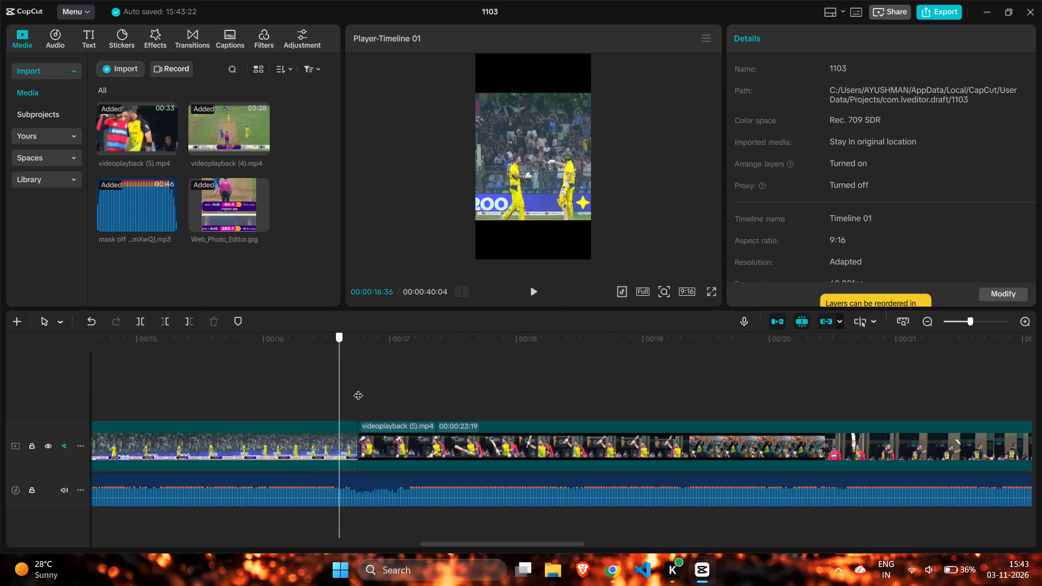
{"action": "left_click_drag", "start_coordinate": [358, 388], "coordinate": [363, 388]}
{"action": "left_click", "coordinate": [377, 437]}
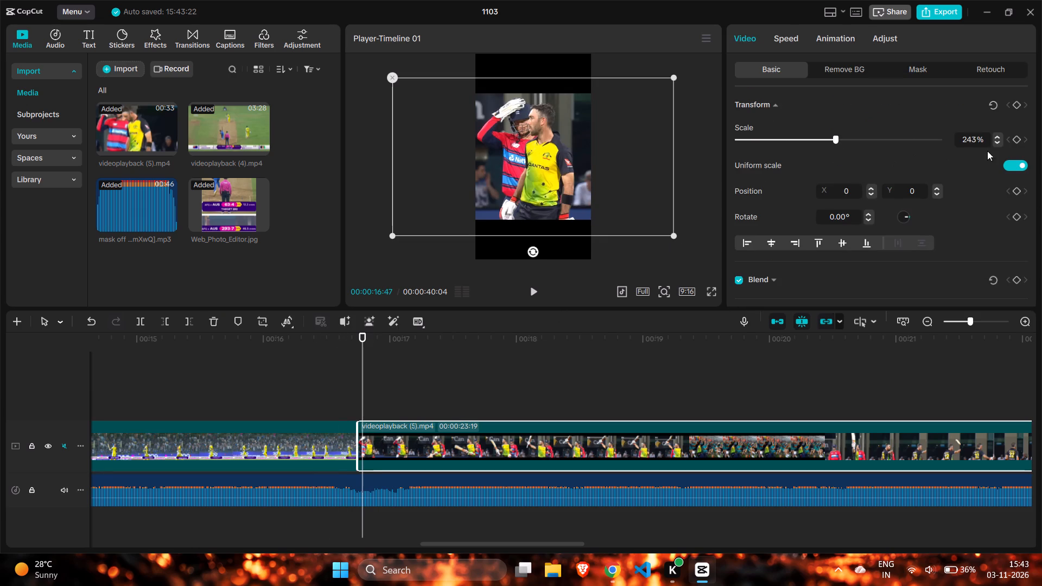
{"action": "double_click", "coordinate": [999, 139]}
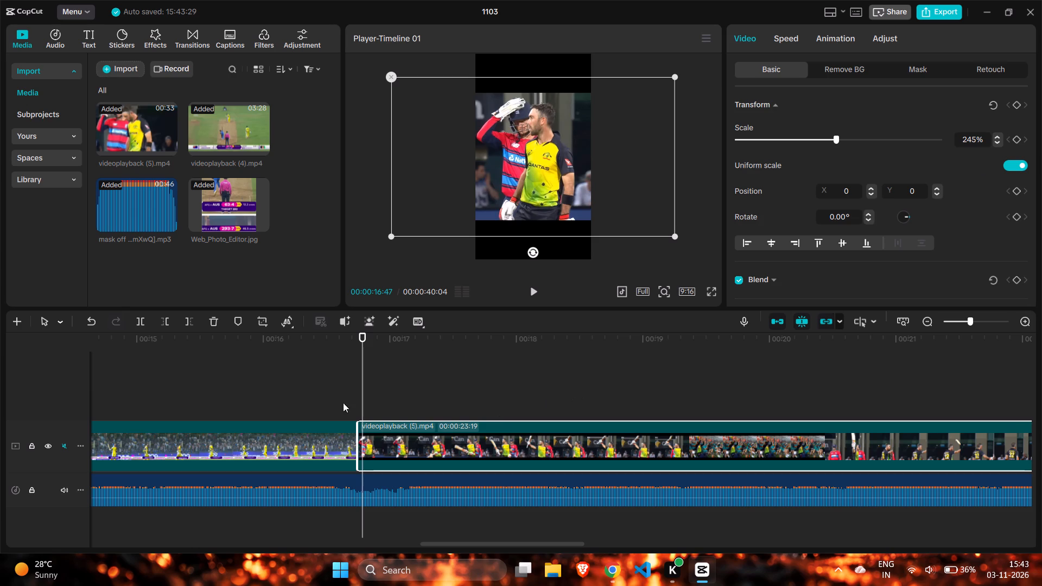
{"action": "left_click", "coordinate": [324, 389]}
{"action": "left_click_drag", "start_coordinate": [324, 388], "coordinate": [304, 398]}
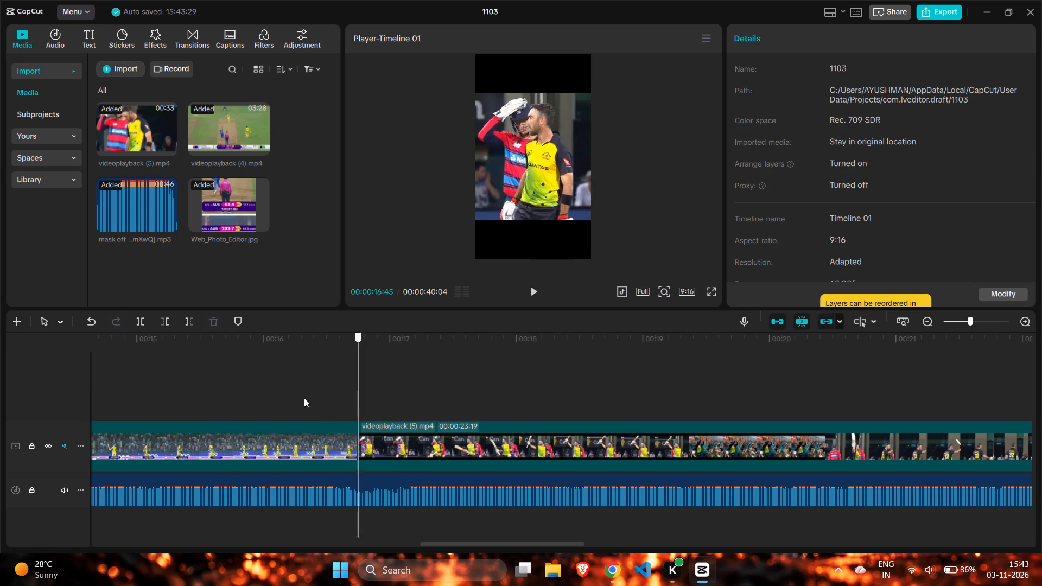
{"action": "left_click_drag", "start_coordinate": [304, 398], "coordinate": [286, 353]}
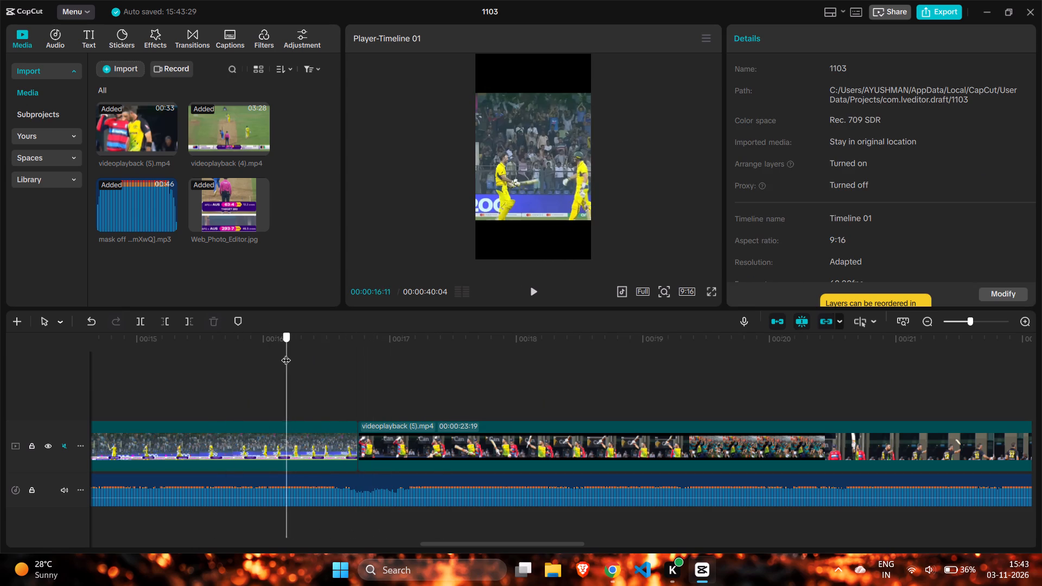
{"action": "left_click_drag", "start_coordinate": [286, 353], "coordinate": [399, 342]}
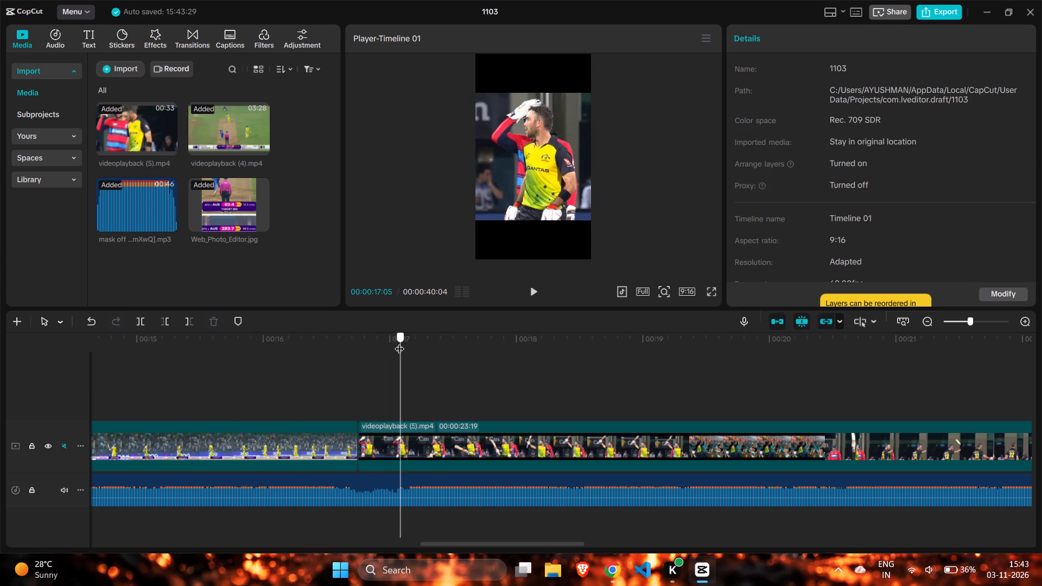
{"action": "left_click_drag", "start_coordinate": [399, 342], "coordinate": [324, 349]}
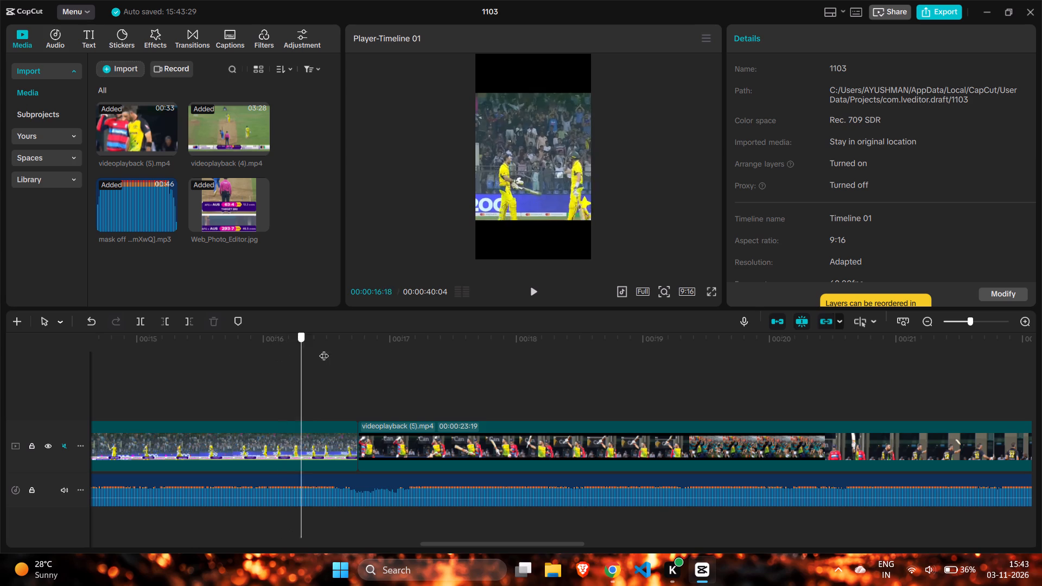
{"action": "left_click_drag", "start_coordinate": [324, 349], "coordinate": [368, 348]}
{"action": "left_click", "coordinate": [403, 444]}
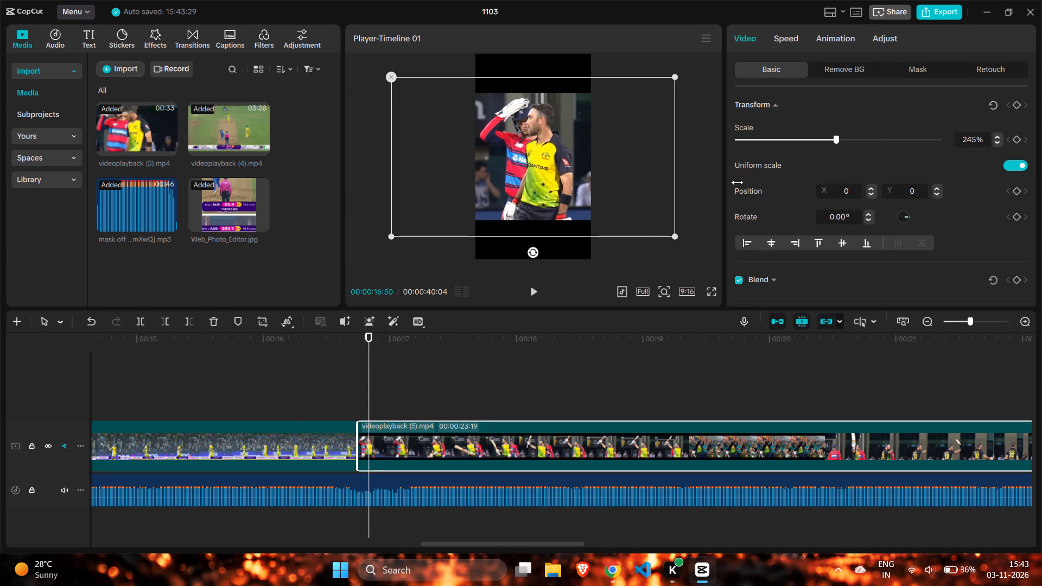
{"action": "left_click", "coordinate": [999, 142]}
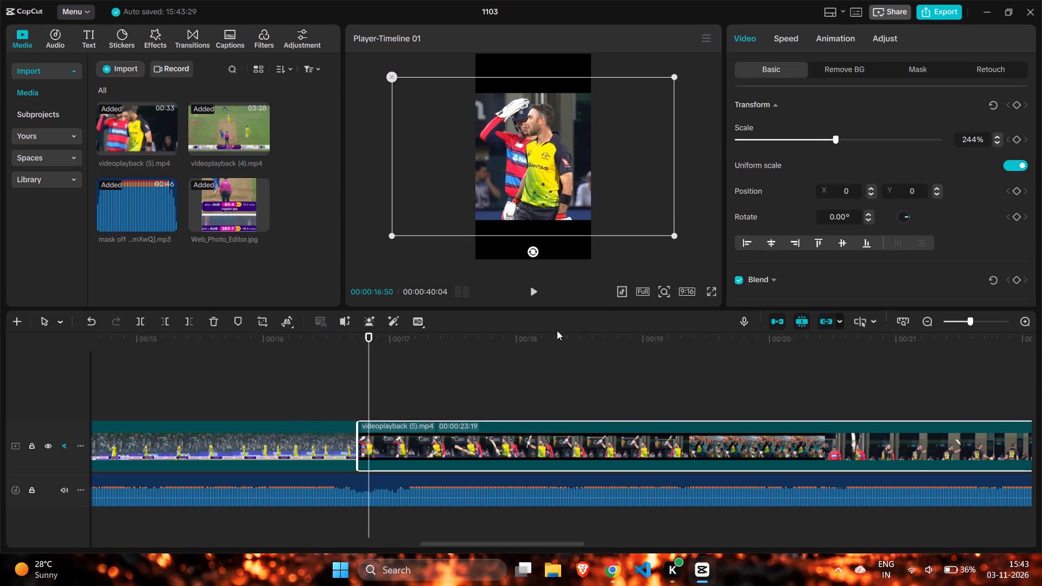
Play from the raised-bat celebration through the join and review the videoplayback (5).mp4 footage from its start.
{"action": "left_click", "coordinate": [310, 379]}
{"action": "left_click_drag", "start_coordinate": [310, 379], "coordinate": [409, 375]}
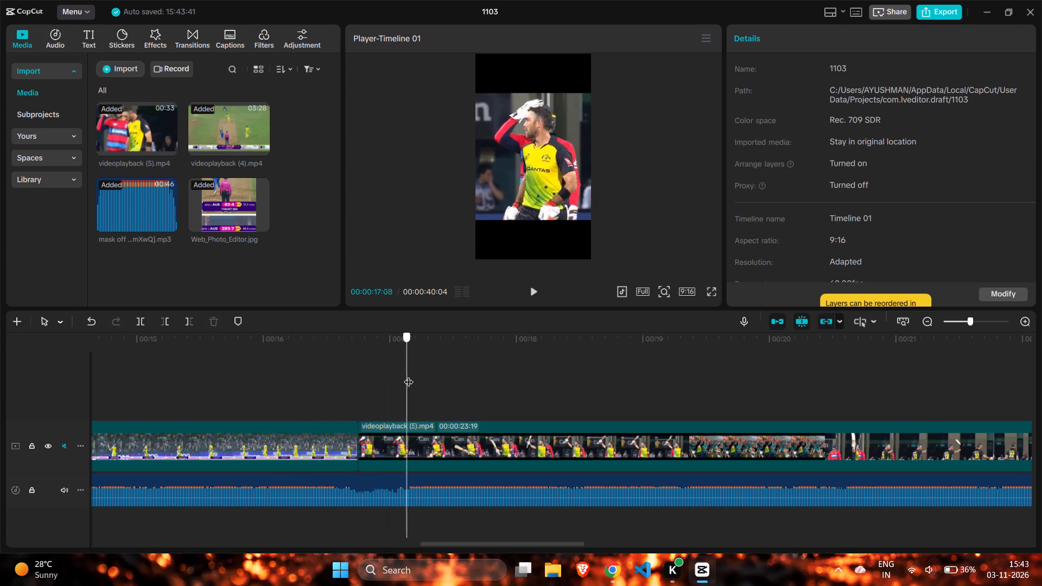
{"action": "left_click_drag", "start_coordinate": [409, 375], "coordinate": [130, 371]}
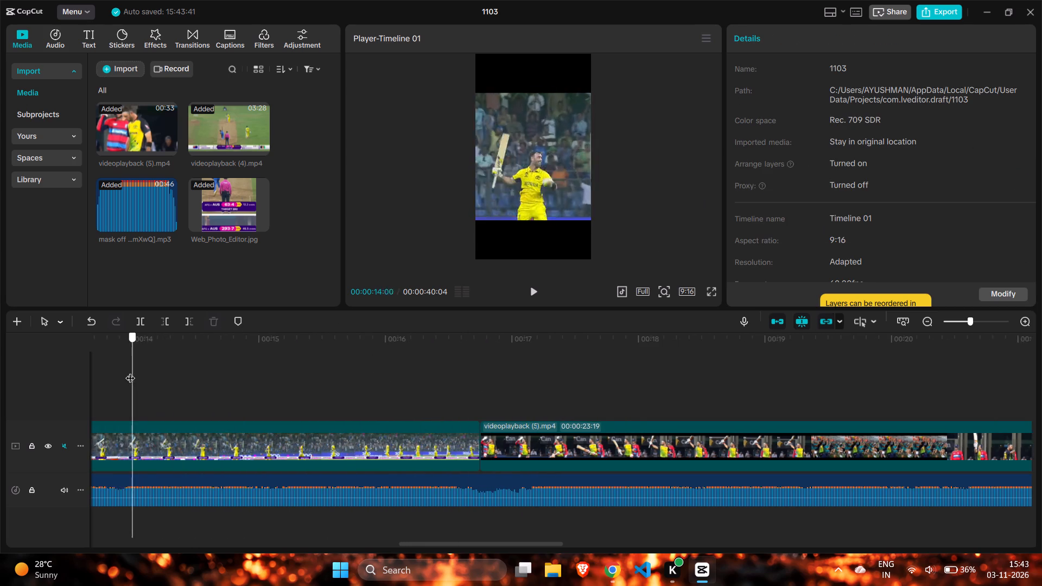
{"action": "left_click_drag", "start_coordinate": [130, 371], "coordinate": [173, 381]}
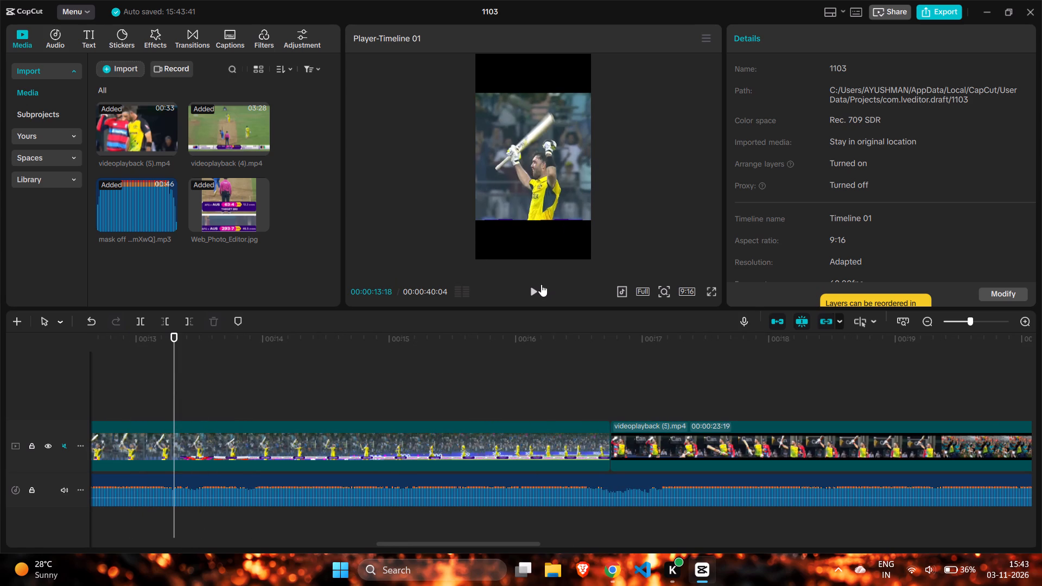
{"action": "left_click", "coordinate": [531, 297]}
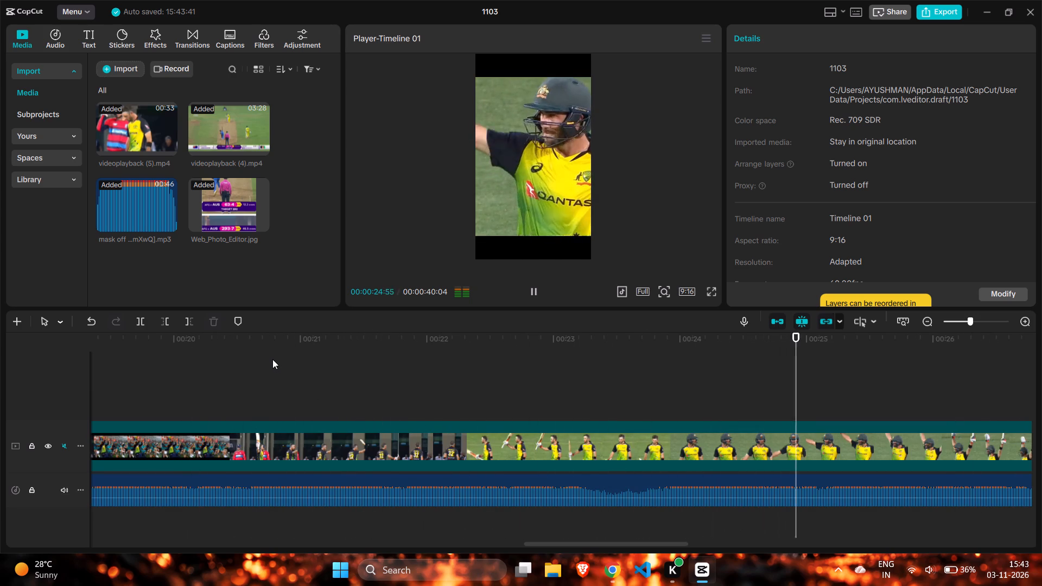
{"action": "left_click", "coordinate": [231, 359]}
{"action": "left_click_drag", "start_coordinate": [231, 359], "coordinate": [96, 368]}
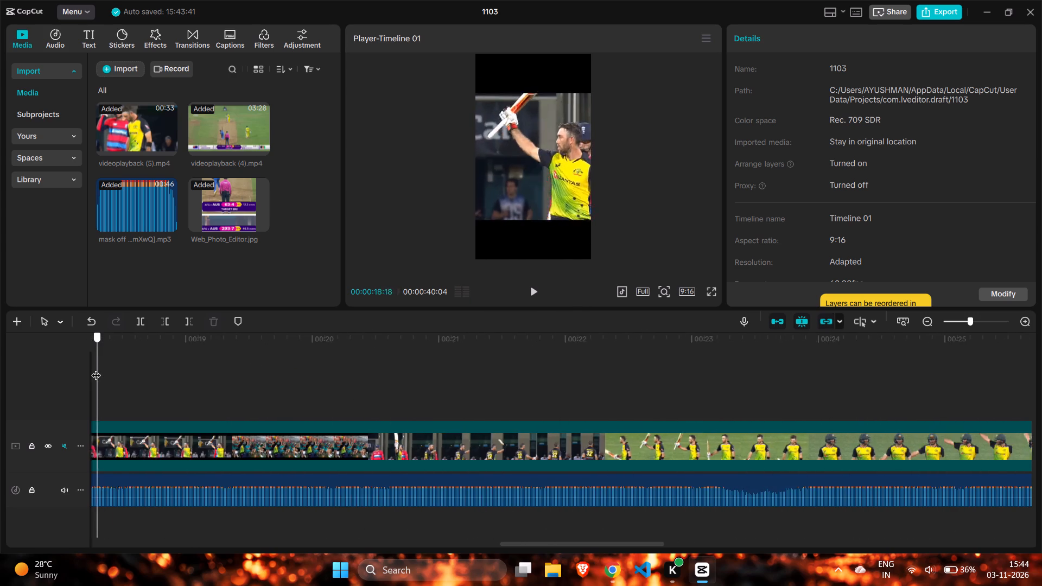
{"action": "left_click_drag", "start_coordinate": [96, 368], "coordinate": [290, 373]}
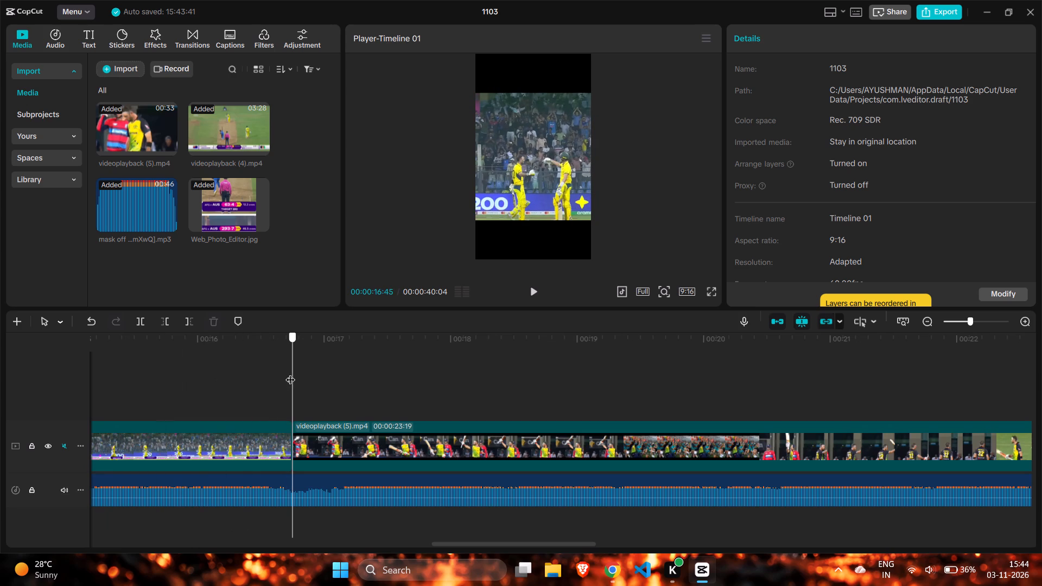
{"action": "left_click_drag", "start_coordinate": [290, 373], "coordinate": [294, 373]}
{"action": "left_click", "coordinate": [530, 286]}
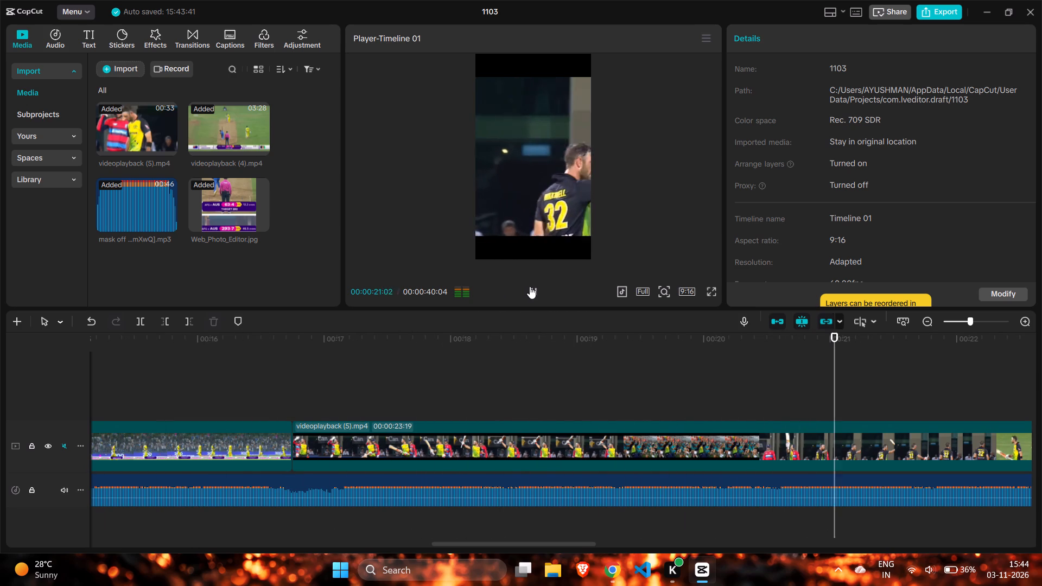
Find the end of the bat-raising shot and split the videoplayback (5).mp4 clip at 00:00:19:07.
{"action": "left_click", "coordinate": [346, 368]}
{"action": "left_click_drag", "start_coordinate": [346, 368], "coordinate": [469, 369]}
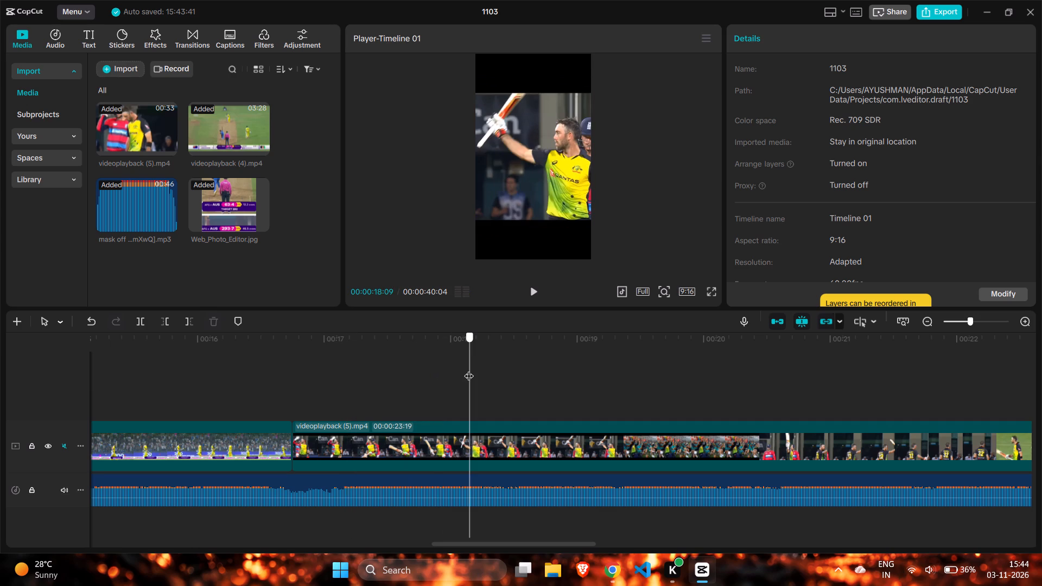
{"action": "left_click_drag", "start_coordinate": [469, 369], "coordinate": [528, 374]}
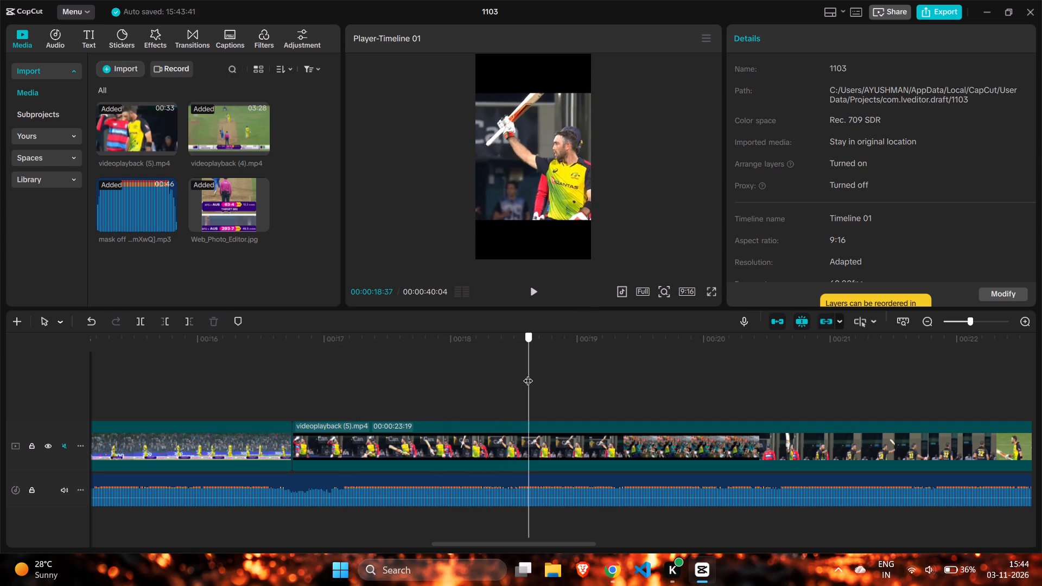
{"action": "left_click_drag", "start_coordinate": [528, 374], "coordinate": [628, 380]}
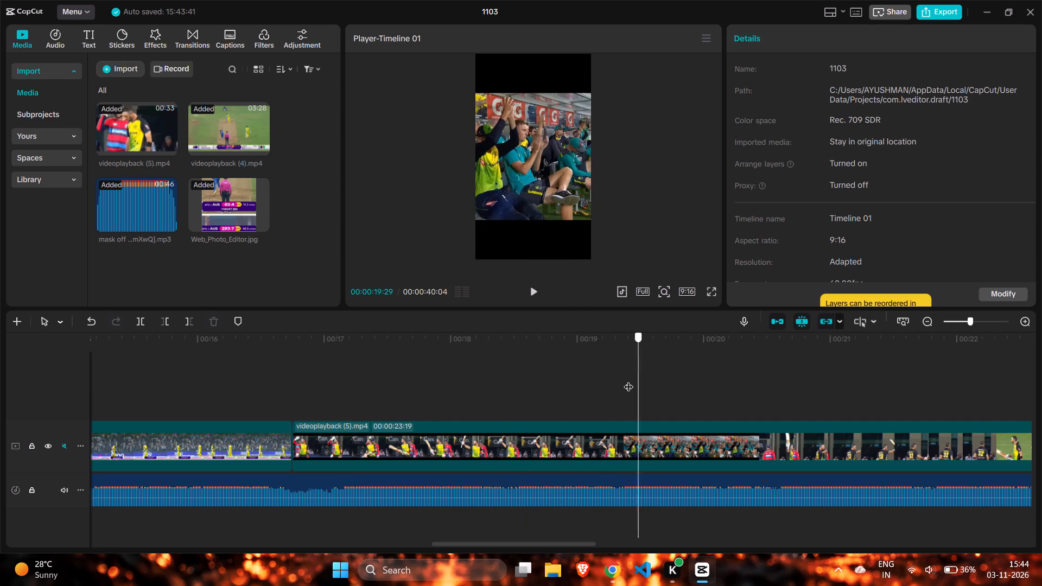
{"action": "left_click_drag", "start_coordinate": [628, 380], "coordinate": [591, 390]}
{"action": "left_click", "coordinate": [576, 447]}
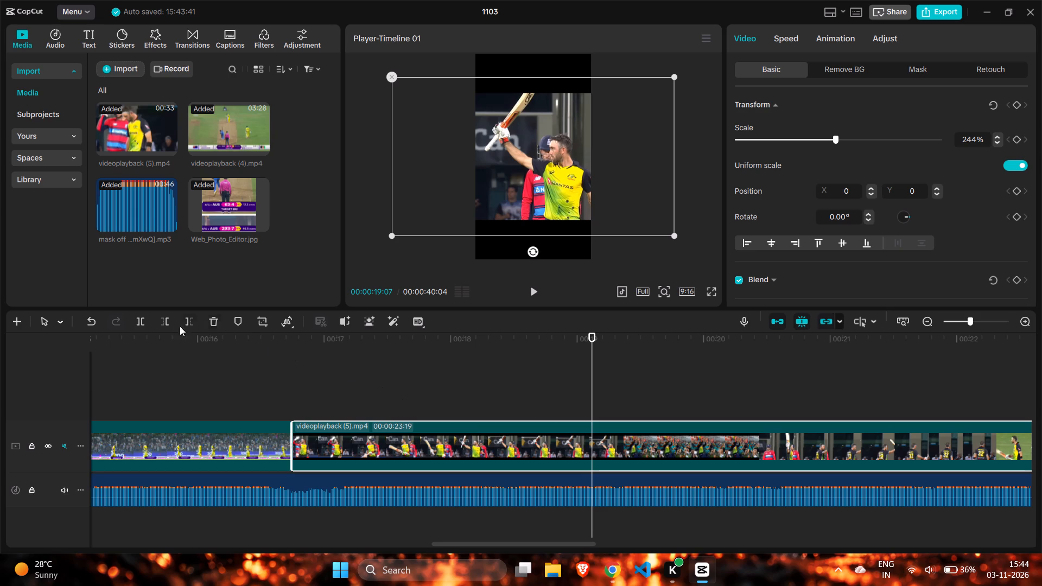
{"action": "left_click", "coordinate": [144, 320]}
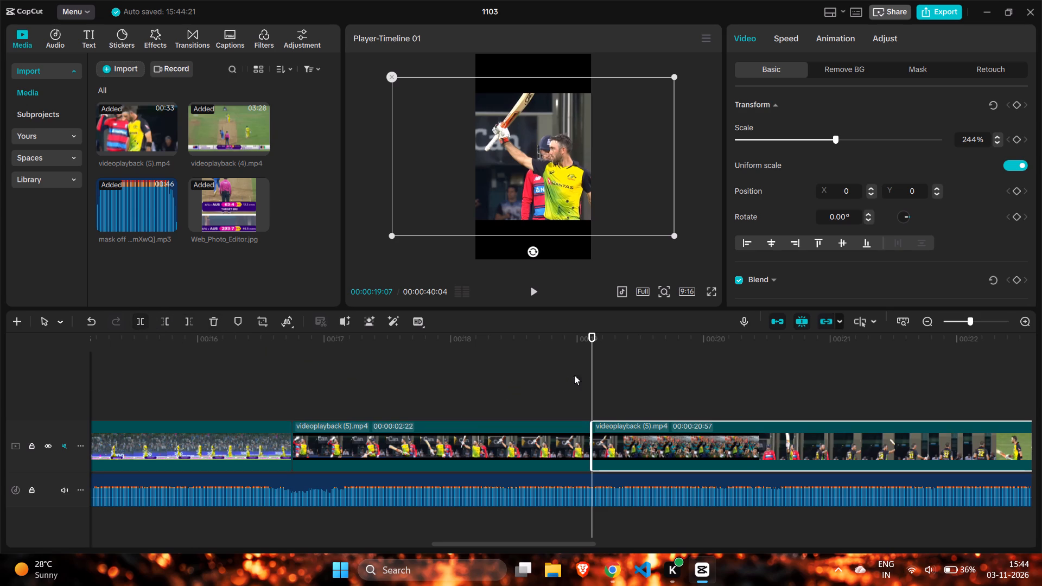
Split videoplayback (5).mp4 at 00:00:21:07 and delete the dugout applause segment that starts at 00:00:19:07.
{"action": "left_click_drag", "start_coordinate": [589, 373], "coordinate": [634, 384]}
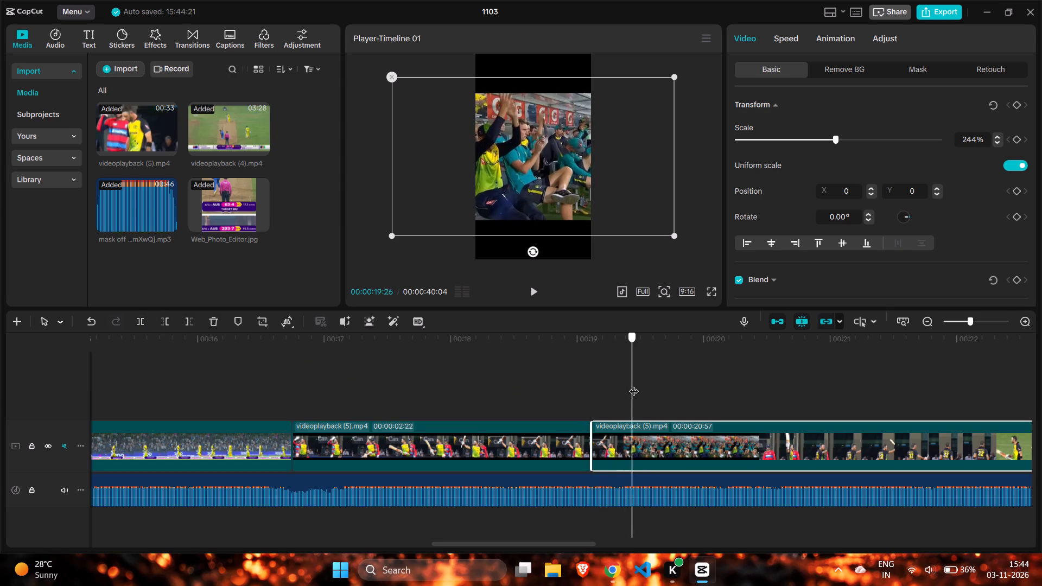
{"action": "left_click_drag", "start_coordinate": [634, 384], "coordinate": [759, 391]}
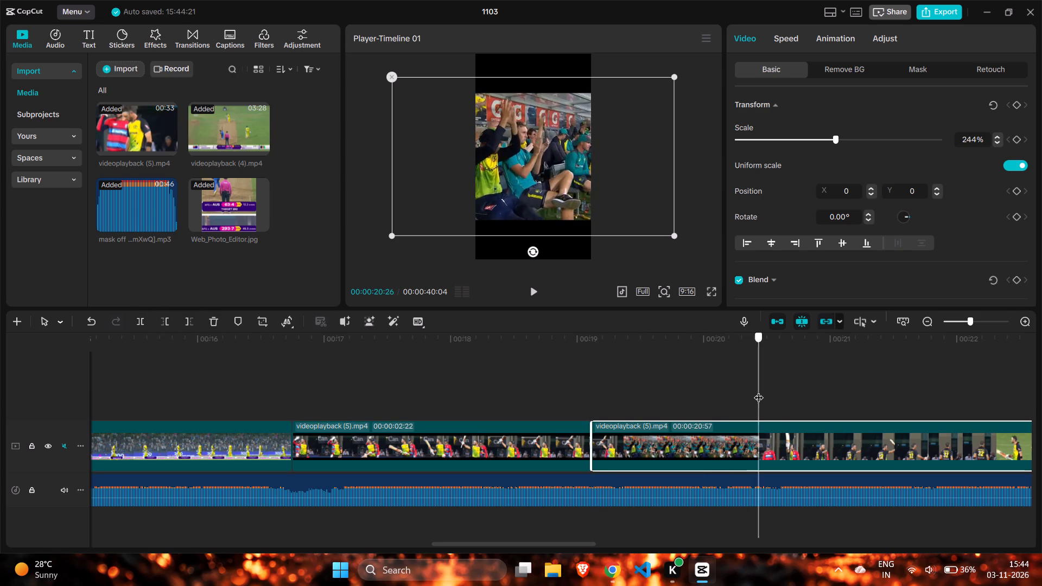
{"action": "left_click_drag", "start_coordinate": [759, 391], "coordinate": [844, 391]}
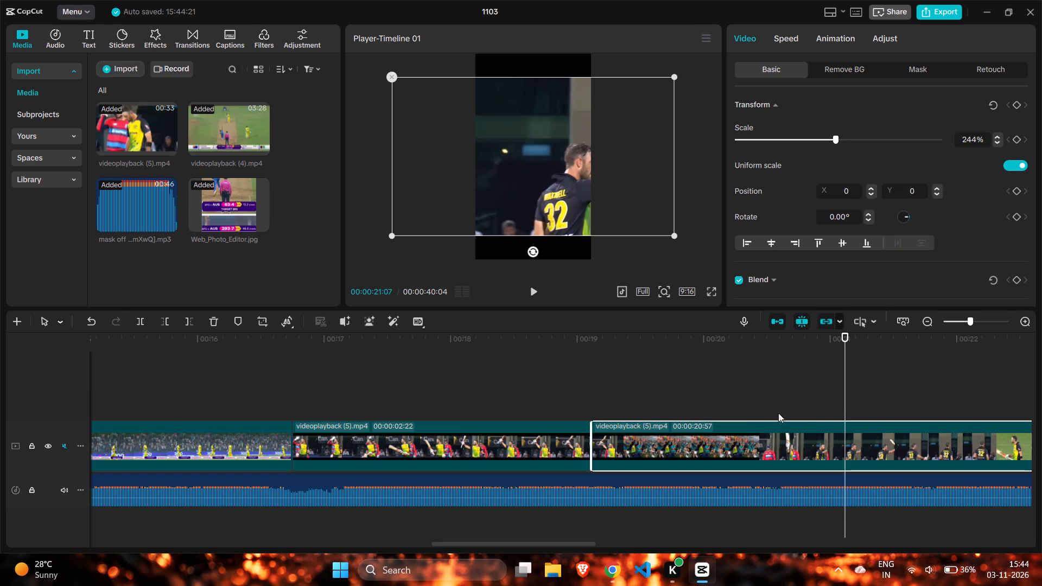
{"action": "left_click", "coordinate": [139, 321]}
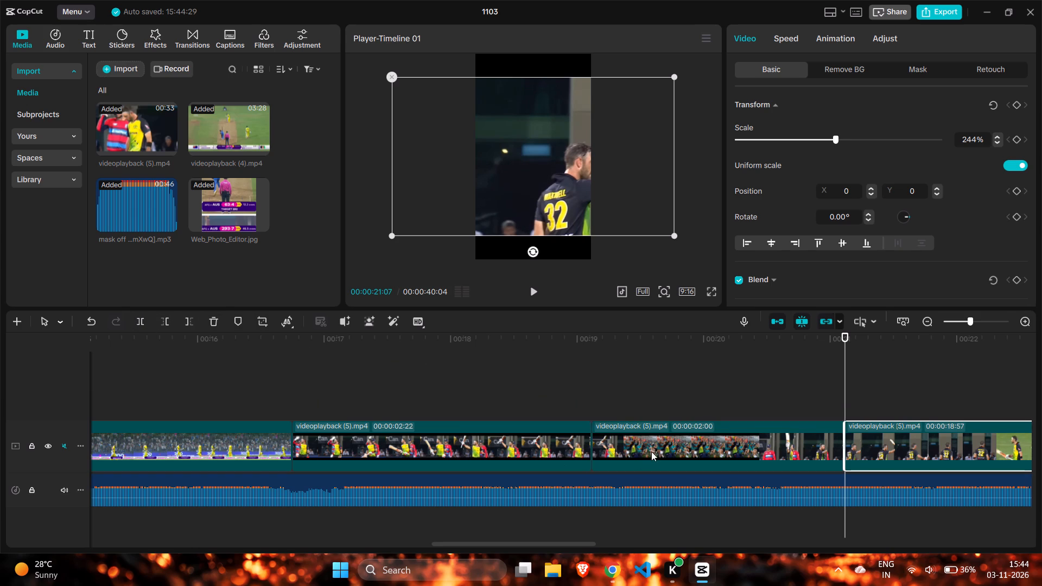
{"action": "left_click", "coordinate": [652, 449]}
{"action": "left_click", "coordinate": [218, 324]}
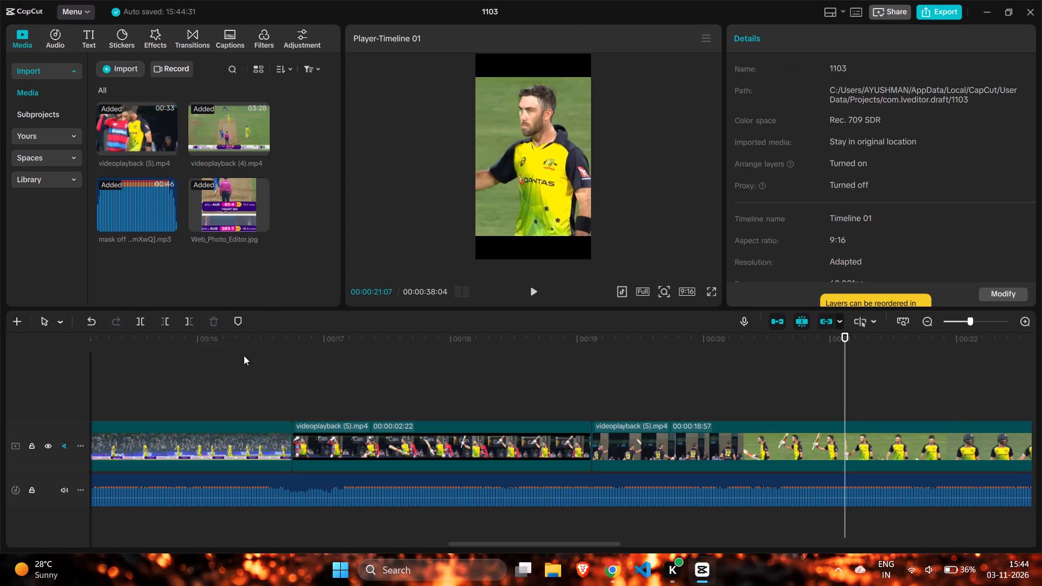
Play through to the end of the music, split videoplayback (5).mp4 there at 00:00:30:11, and delete the remainder.
{"action": "left_click", "coordinate": [255, 355]}
{"action": "left_click", "coordinate": [538, 294]}
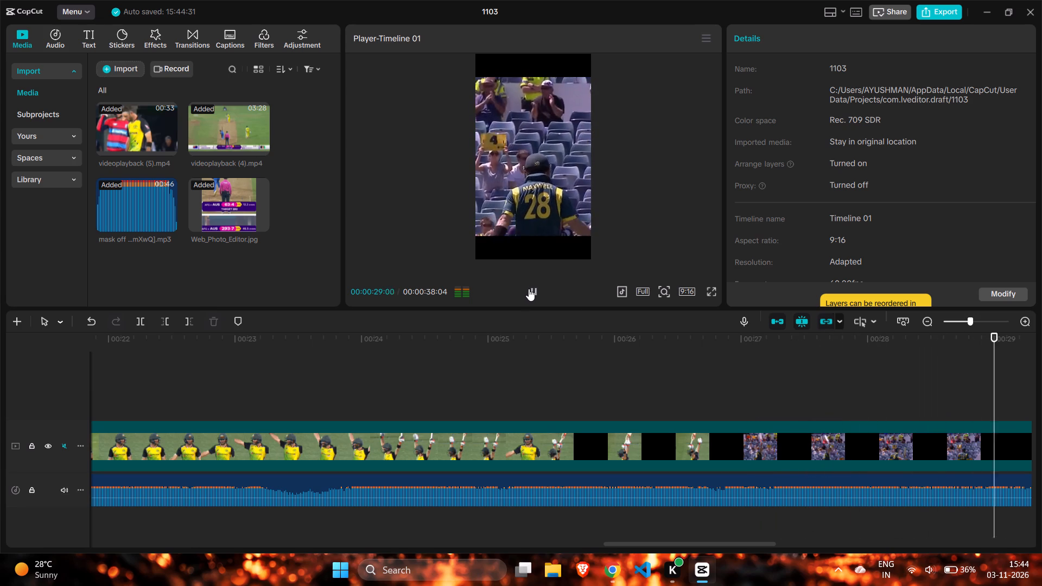
{"action": "left_click", "coordinate": [529, 289]}
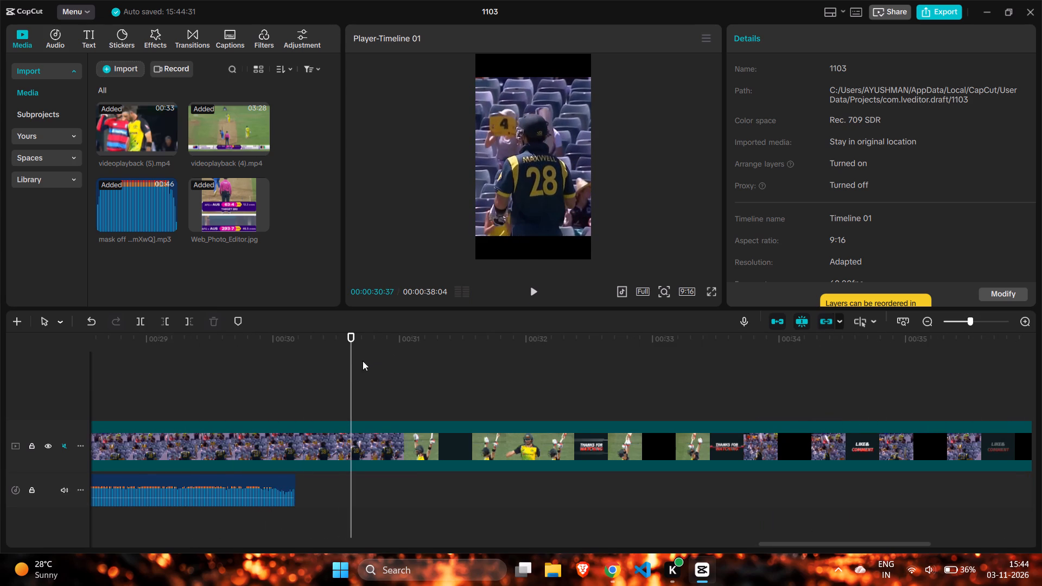
{"action": "double_click", "coordinate": [295, 385]}
{"action": "left_click", "coordinate": [308, 436]}
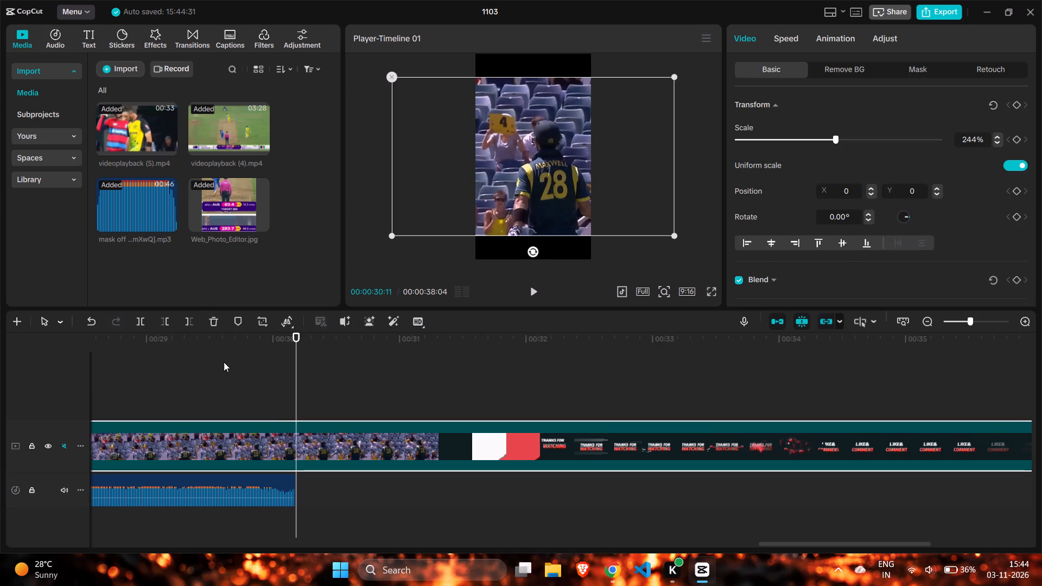
{"action": "left_click", "coordinate": [141, 318]}
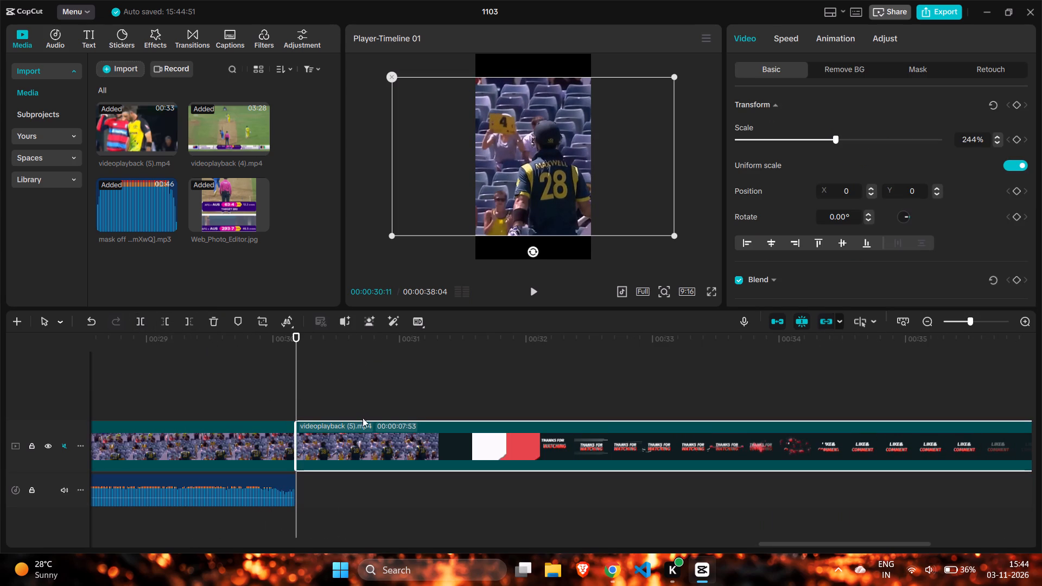
{"action": "left_click", "coordinate": [214, 320]}
Find the cut from the yellow-shirt bat raise to the number 28 shirt shot and split videoplayback (5).mp4 at 00:00:26:30.
{"action": "left_click", "coordinate": [346, 365]}
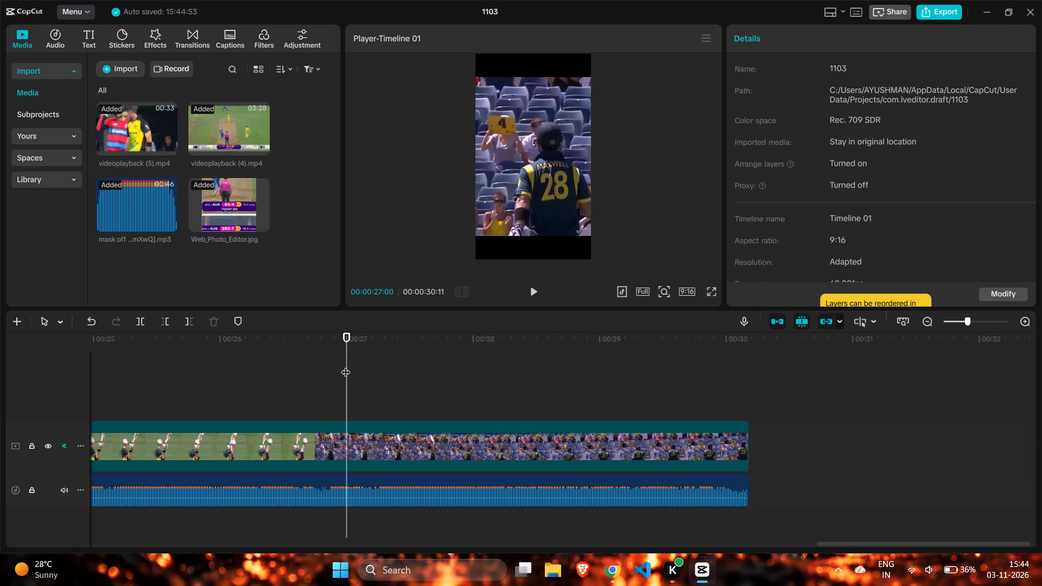
{"action": "left_click_drag", "start_coordinate": [346, 365], "coordinate": [289, 369]}
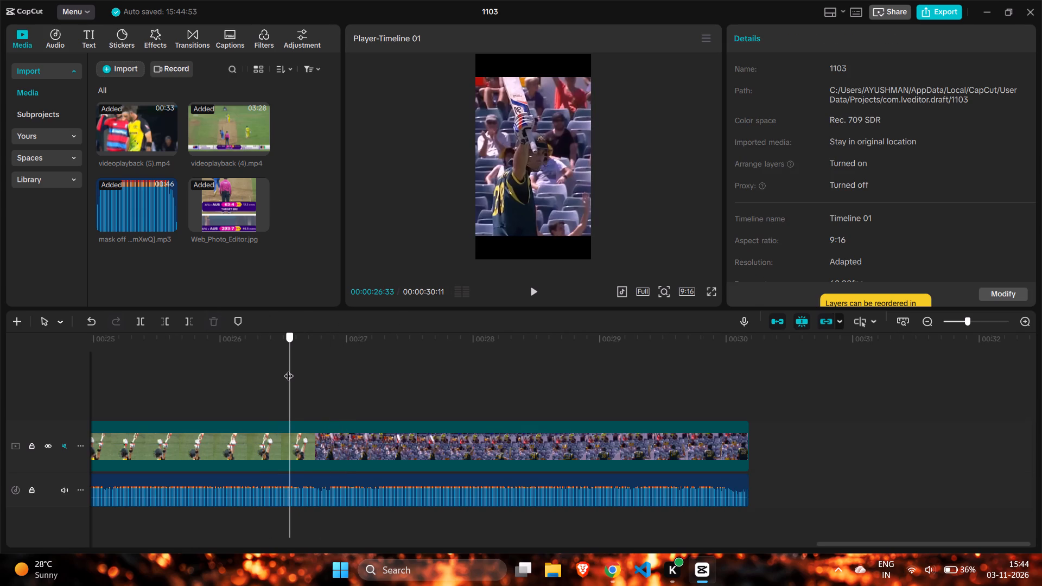
{"action": "left_click_drag", "start_coordinate": [289, 369], "coordinate": [287, 369]}
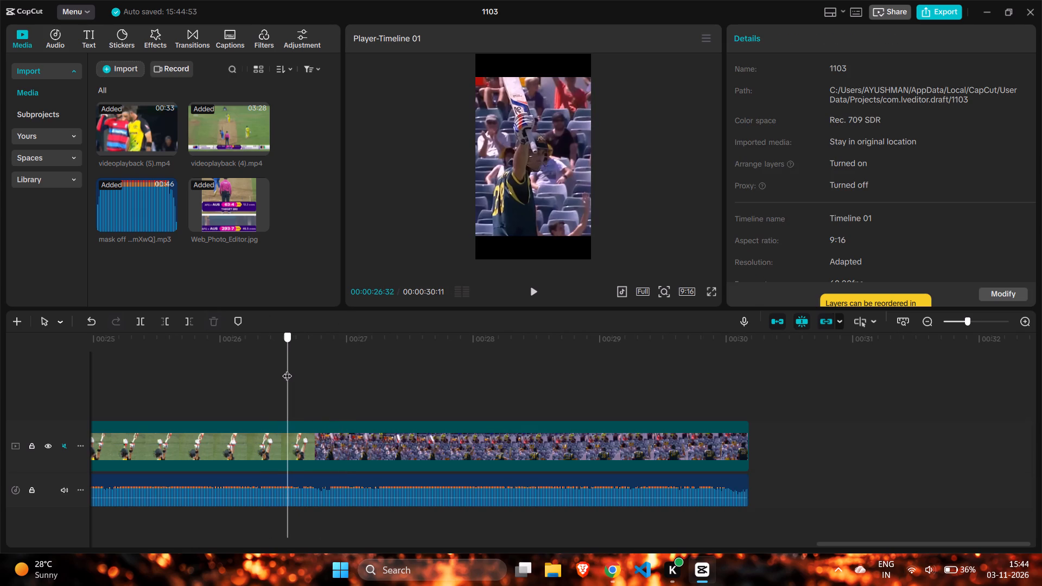
{"action": "left_click_drag", "start_coordinate": [287, 369], "coordinate": [284, 369]}
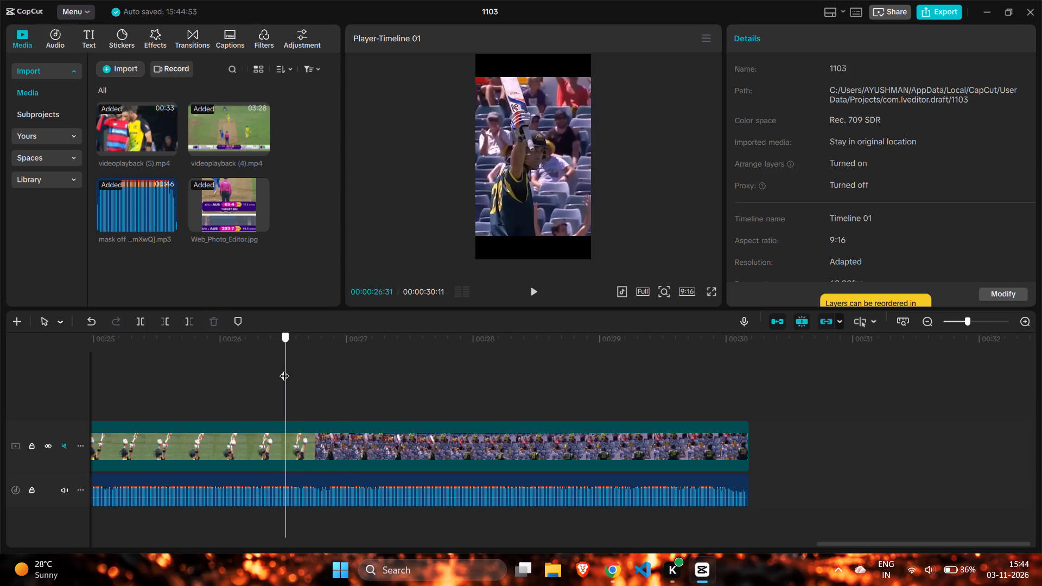
{"action": "left_click_drag", "start_coordinate": [284, 369], "coordinate": [283, 369]}
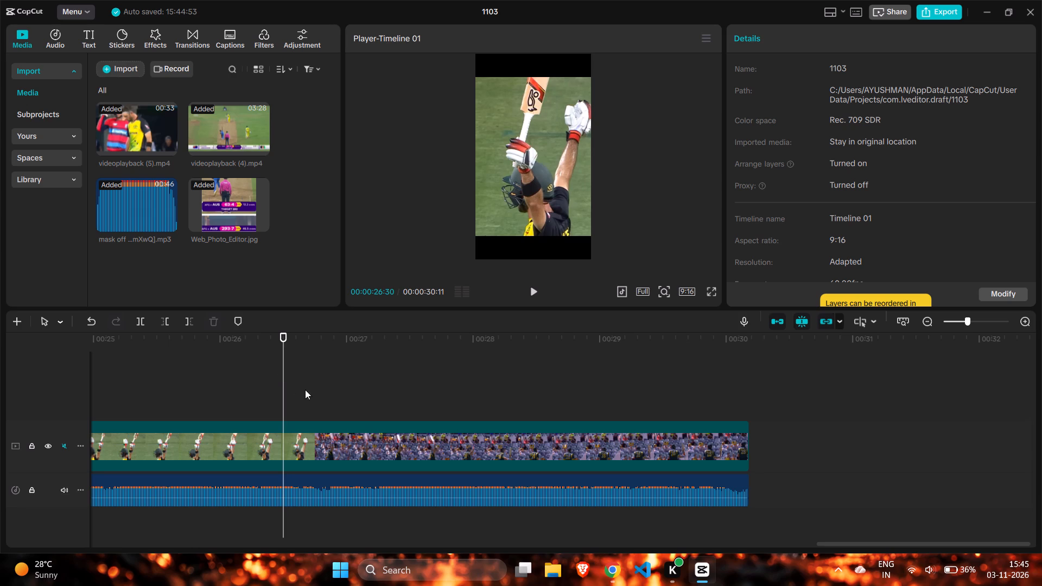
{"action": "scroll", "coordinate": [317, 433], "scroll_direction": "up", "scroll_amount": 15, "text": "ctrl"}
{"action": "left_click", "coordinate": [285, 388]}
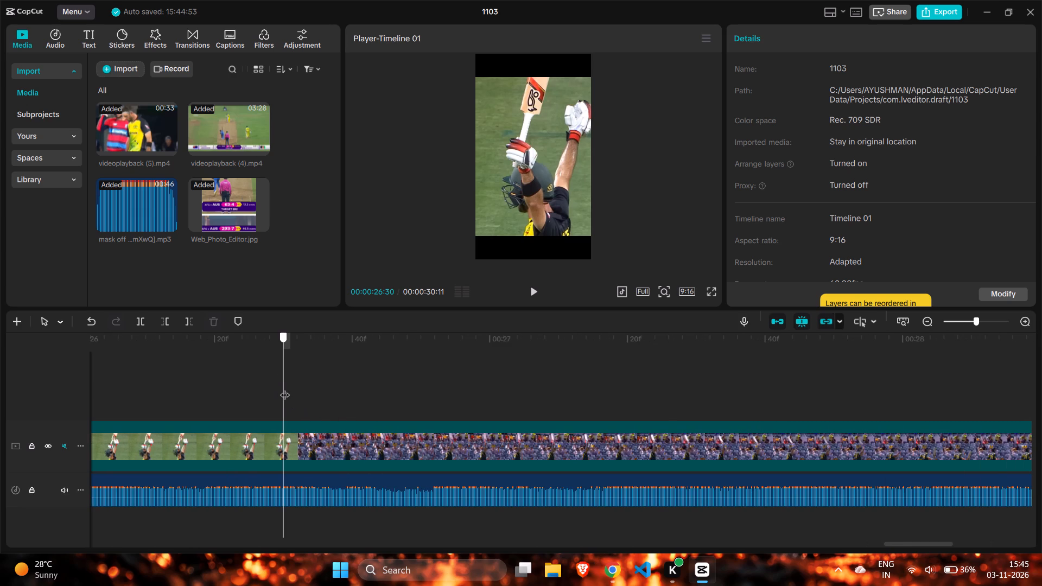
{"action": "left_click", "coordinate": [285, 388]}
{"action": "left_click", "coordinate": [289, 432]}
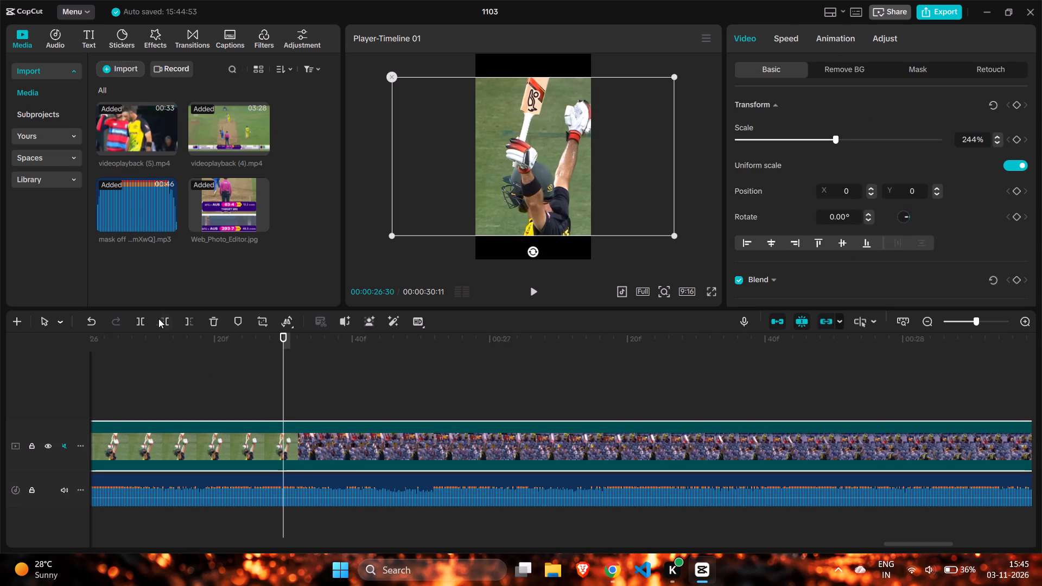
{"action": "left_click", "coordinate": [141, 319]}
Find the cut from the bareheaded player to the helmeted close-up and split videoplayback (5).mp4 at 00:00:21:50.
{"action": "left_click", "coordinate": [271, 366]}
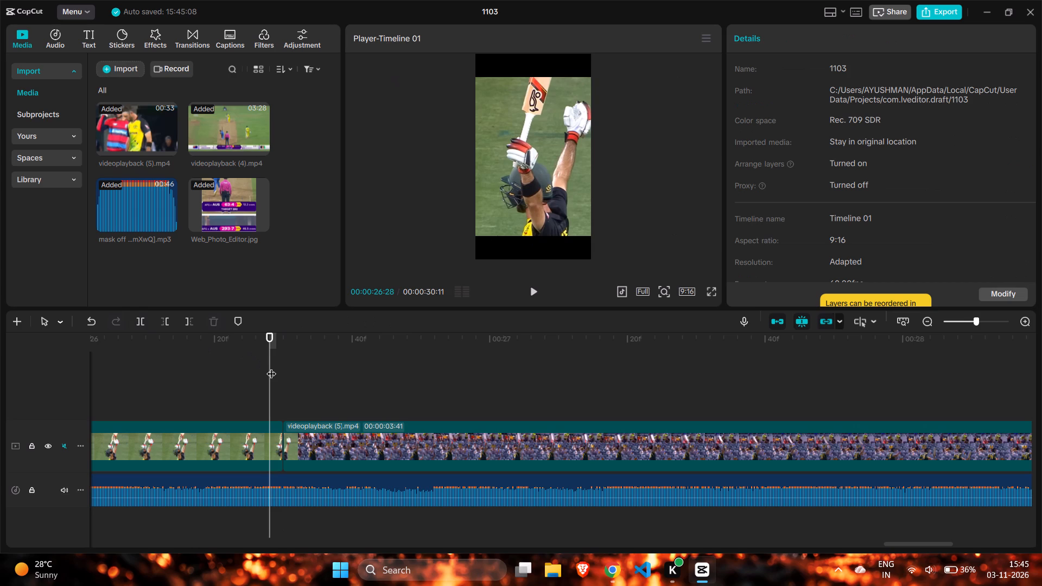
{"action": "scroll", "coordinate": [271, 367], "scroll_direction": "down", "scroll_amount": 5, "text": "ctrl"}
{"action": "scroll", "coordinate": [271, 367], "scroll_direction": "right", "scroll_amount": 3}
{"action": "left_click", "coordinate": [264, 368]}
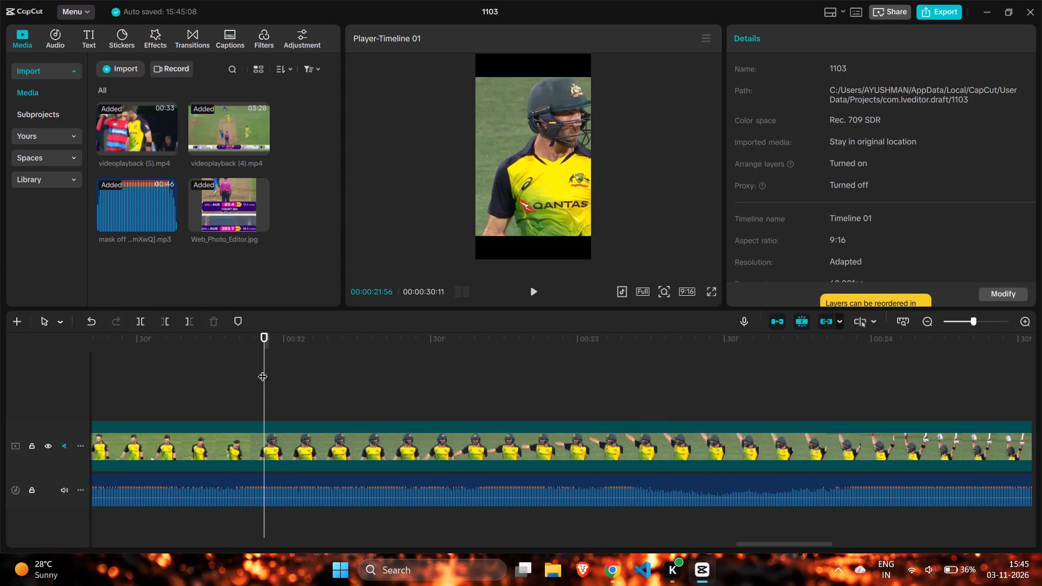
{"action": "left_click_drag", "start_coordinate": [263, 370], "coordinate": [266, 377]}
{"action": "left_click_drag", "start_coordinate": [266, 377], "coordinate": [253, 377]}
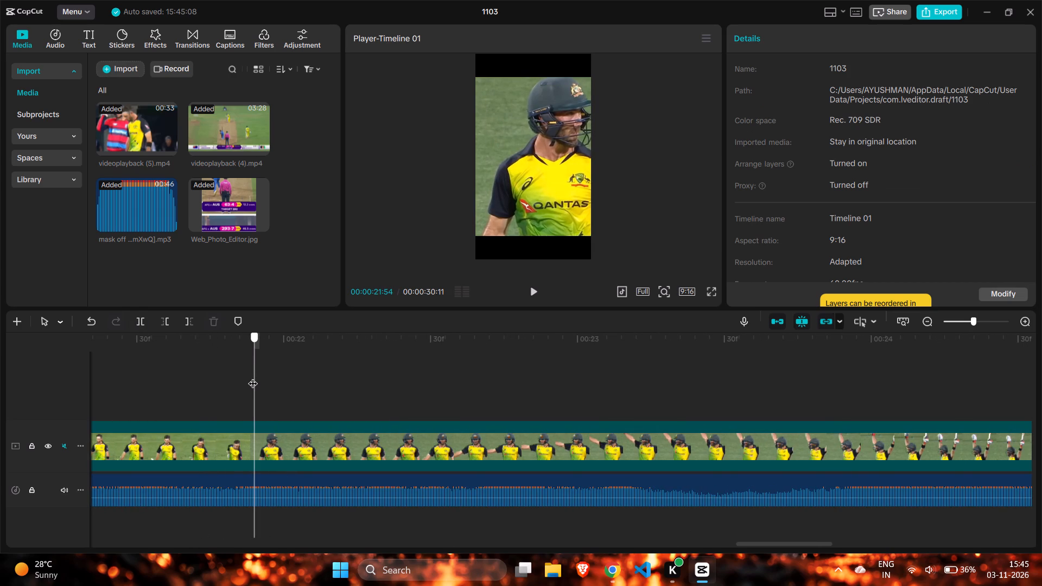
{"action": "left_click_drag", "start_coordinate": [253, 377], "coordinate": [252, 377]}
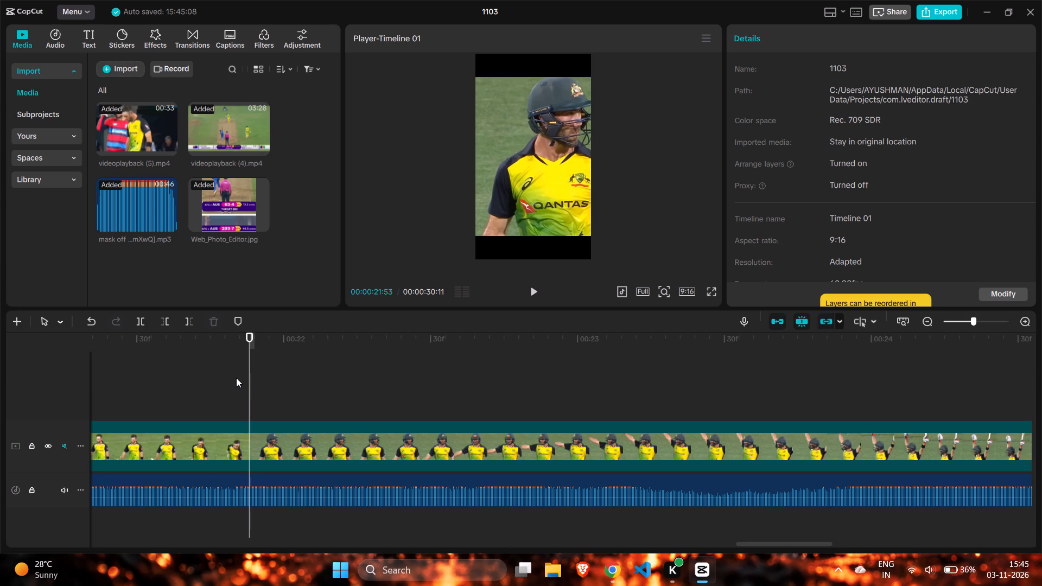
{"action": "left_click_drag", "start_coordinate": [246, 372], "coordinate": [245, 372]}
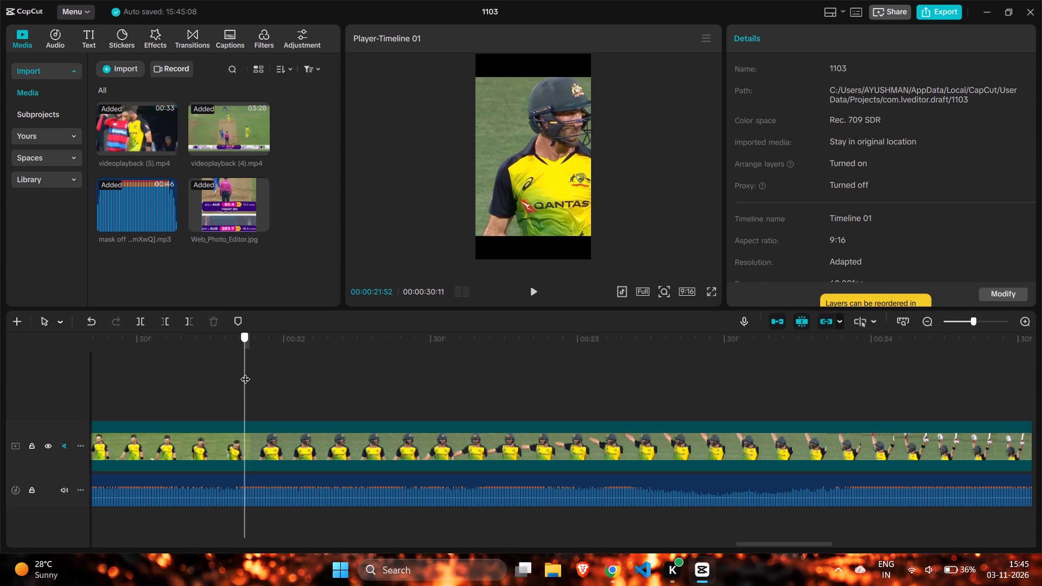
{"action": "left_click_drag", "start_coordinate": [245, 372], "coordinate": [236, 372]}
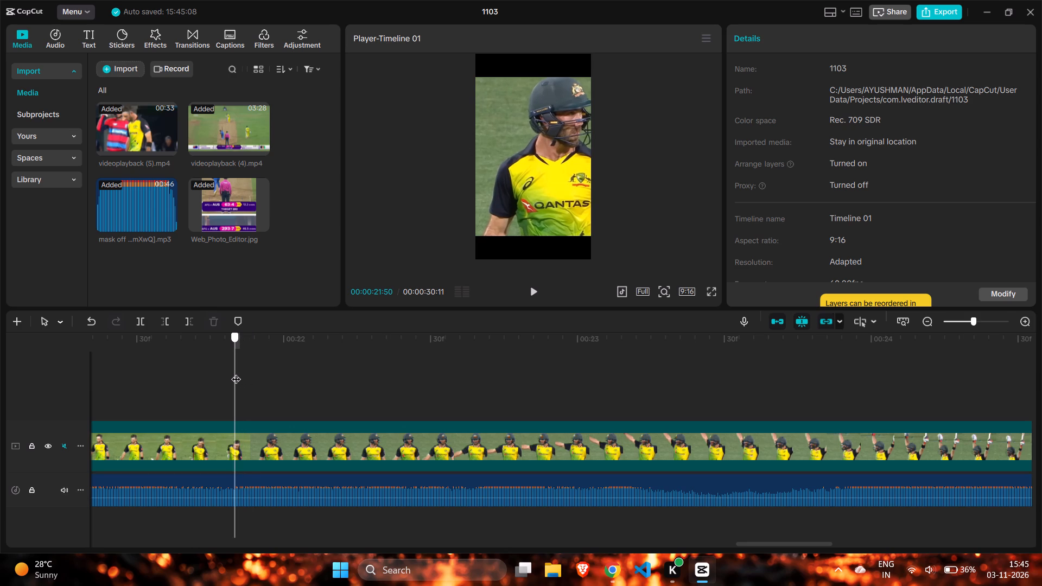
{"action": "left_click_drag", "start_coordinate": [236, 372], "coordinate": [228, 375]}
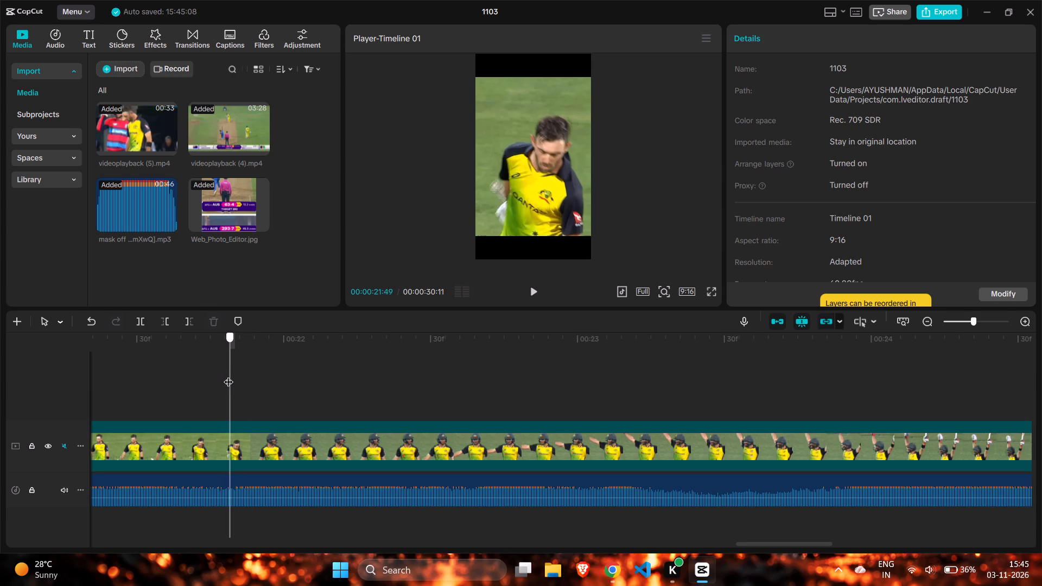
{"action": "left_click_drag", "start_coordinate": [228, 375], "coordinate": [233, 376]}
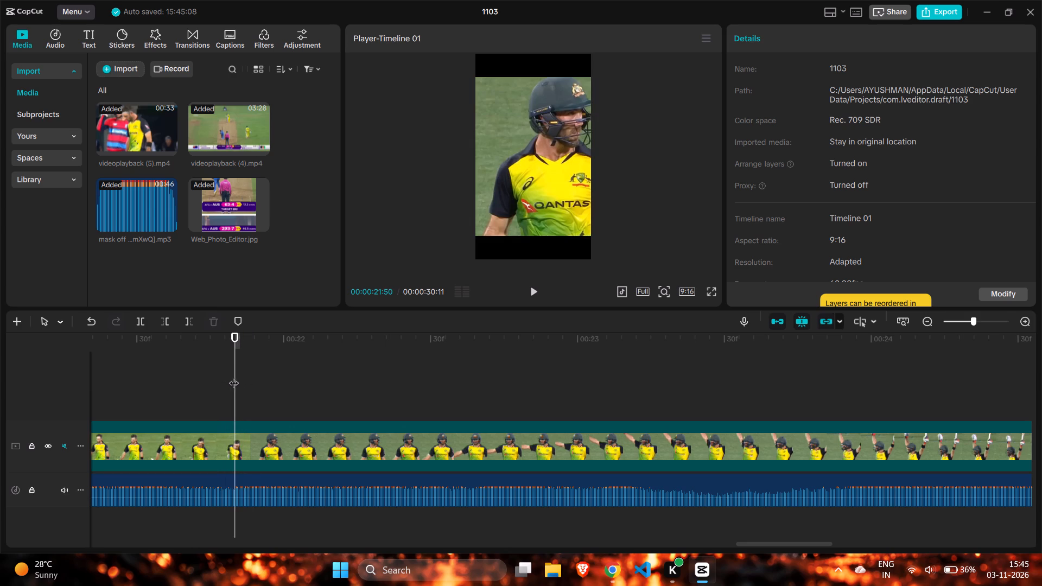
{"action": "left_click", "coordinate": [221, 436]}
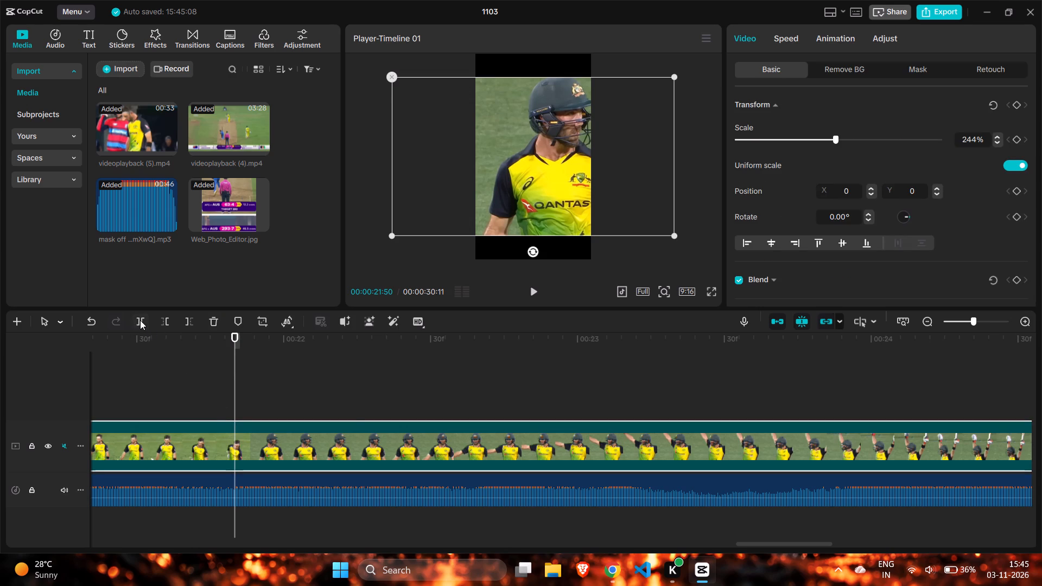
{"action": "left_click", "coordinate": [141, 320]}
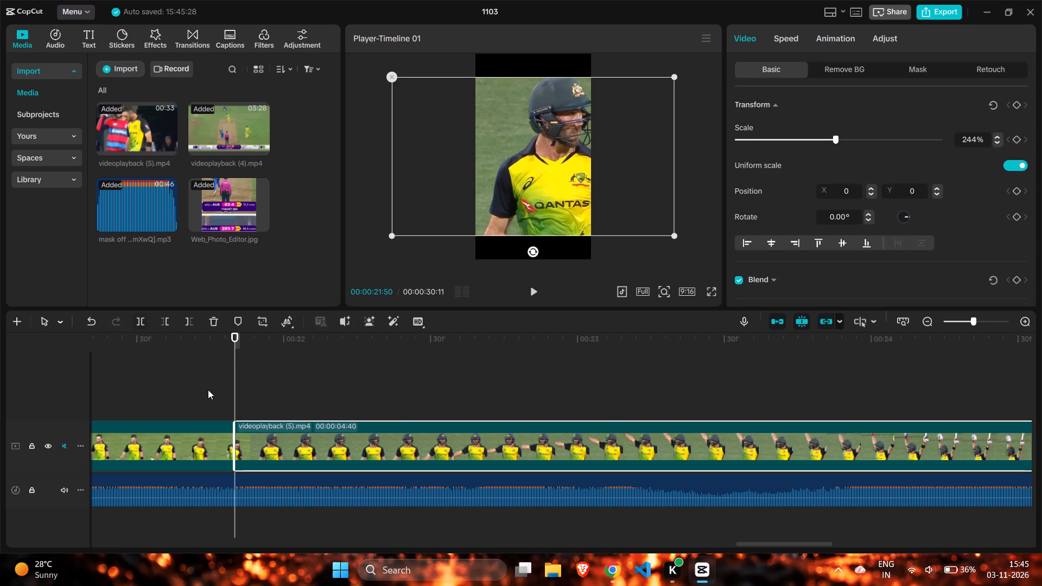
Return to the opening clips at the start of the timeline.
{"action": "scroll", "coordinate": [208, 390], "scroll_direction": "down", "scroll_amount": 20}
{"action": "scroll", "coordinate": [209, 394], "scroll_direction": "right", "scroll_amount": 5}
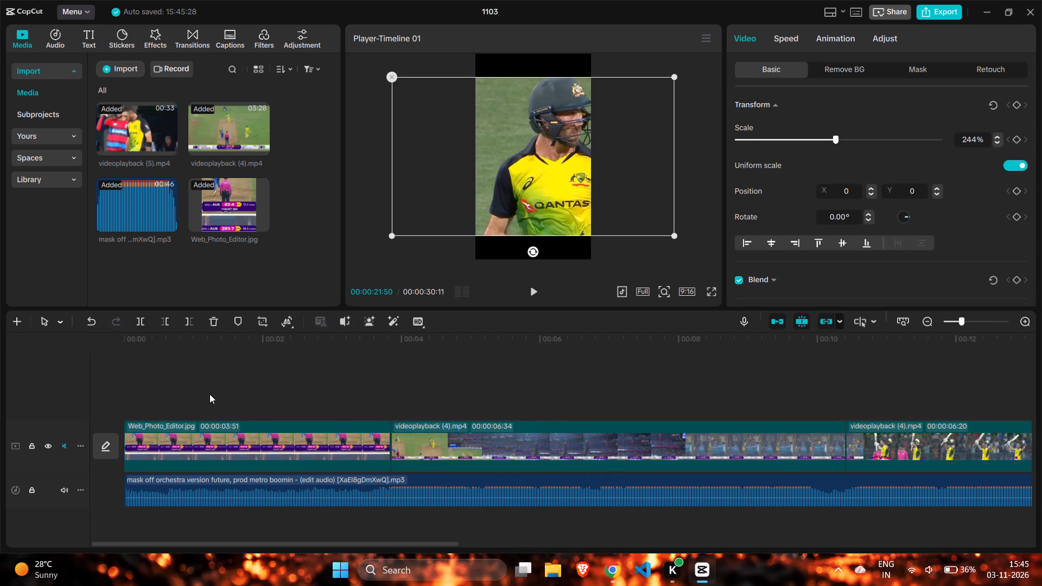
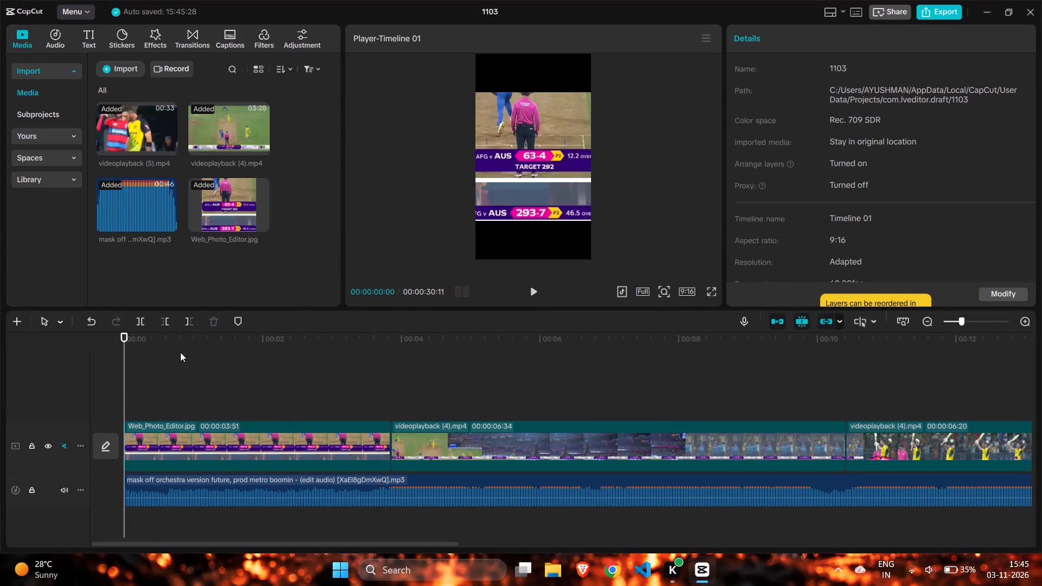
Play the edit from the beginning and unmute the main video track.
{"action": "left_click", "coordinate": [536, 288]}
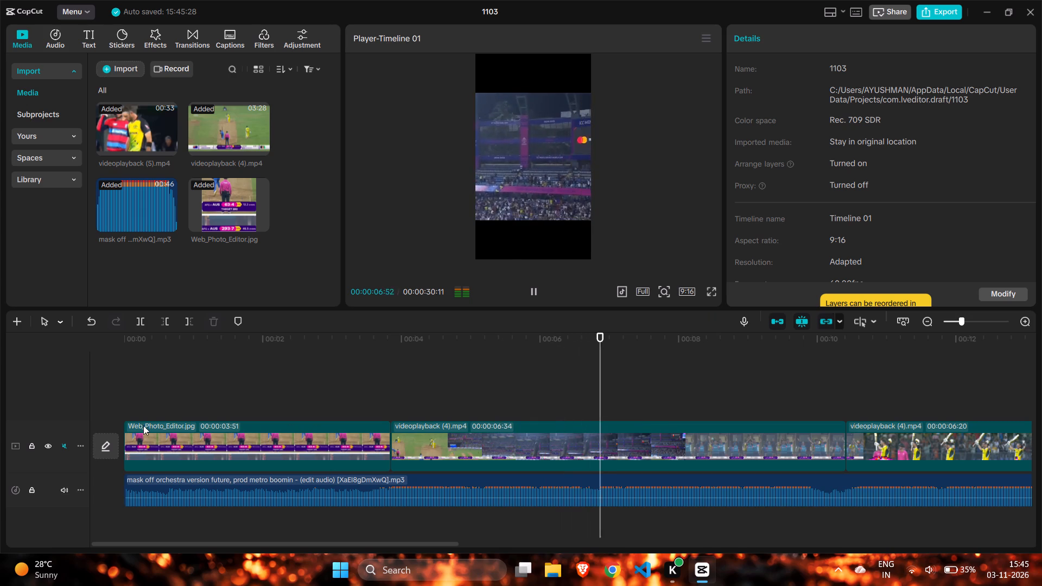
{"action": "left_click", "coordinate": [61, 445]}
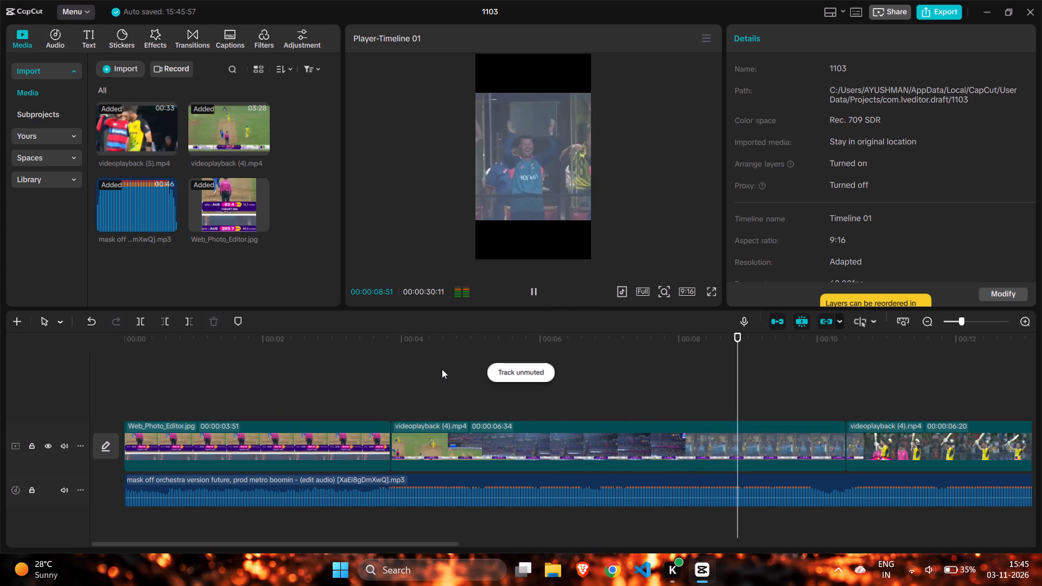
Look through the speed, animation and basic transform settings of the first videoplayback (4).mp4 clip.
{"action": "left_click", "coordinate": [412, 378]}
{"action": "left_click", "coordinate": [418, 434]}
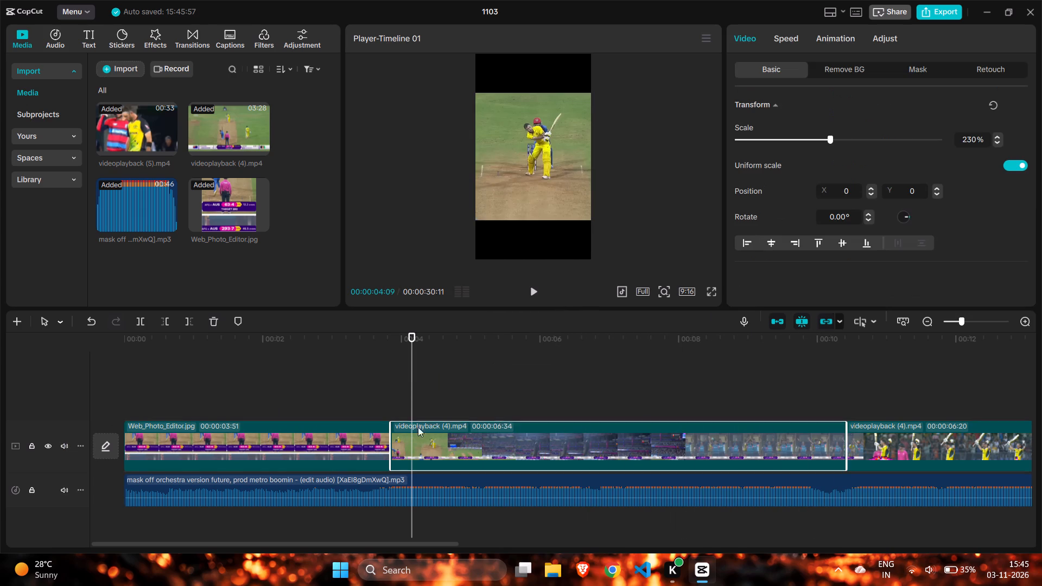
{"action": "left_click", "coordinate": [794, 40]}
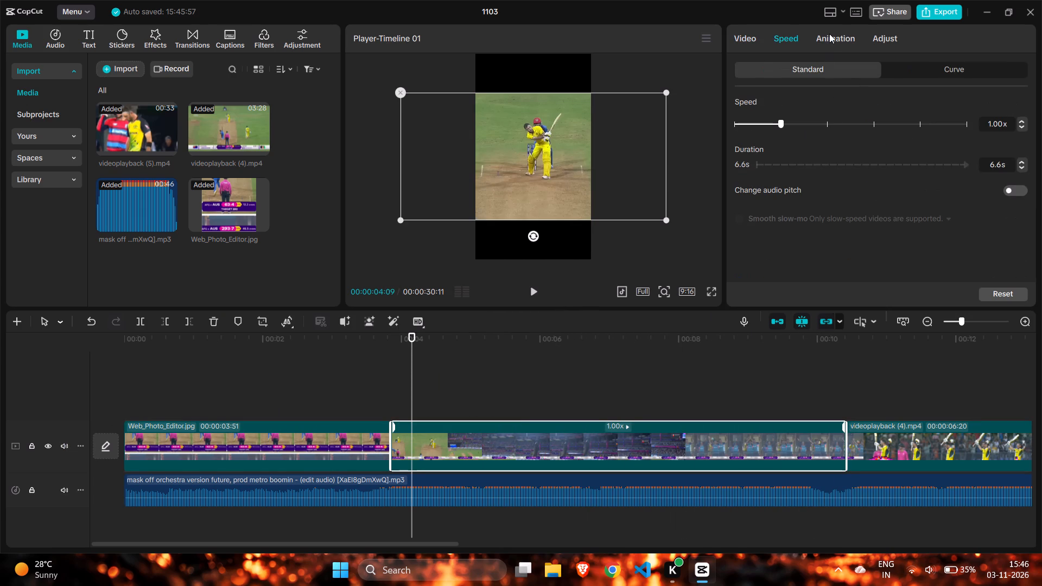
{"action": "left_click", "coordinate": [748, 39]}
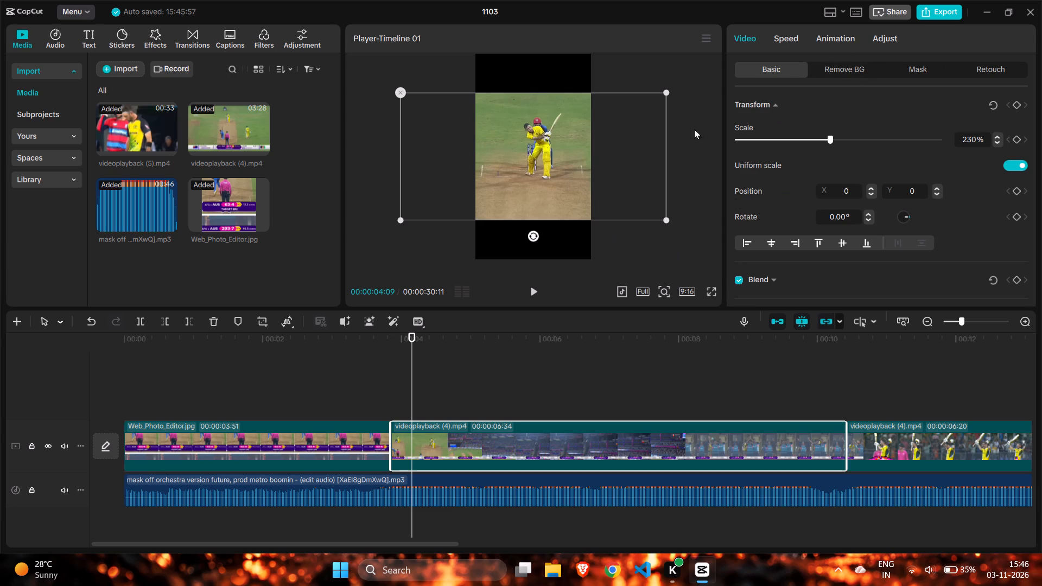
{"action": "left_click", "coordinate": [786, 43]}
{"action": "left_click", "coordinate": [843, 39]}
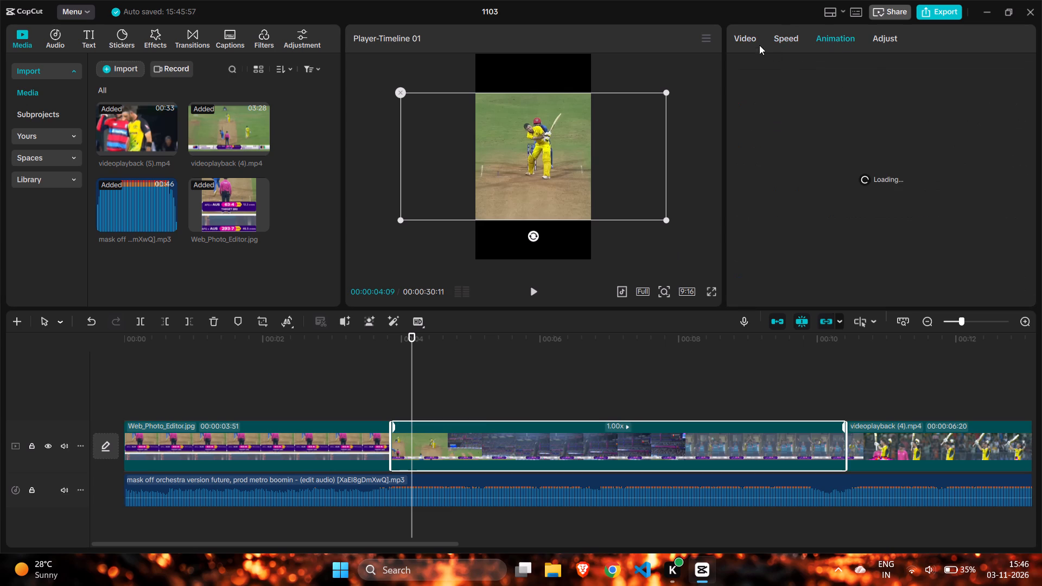
{"action": "left_click", "coordinate": [745, 39]}
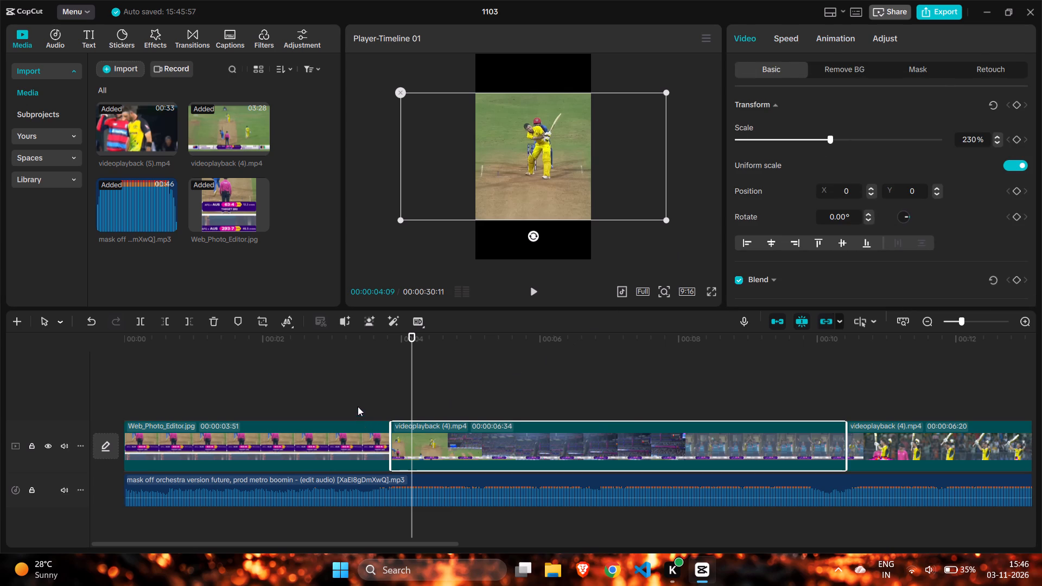
Play from the start, extend the second videoplayback (4).mp4 clip to 00:00:06:24 against videoplayback (5).mp4's 00:00:02:18, and replay from the cut.
{"action": "left_click", "coordinate": [382, 391]}
{"action": "left_click_drag", "start_coordinate": [382, 388], "coordinate": [109, 380]}
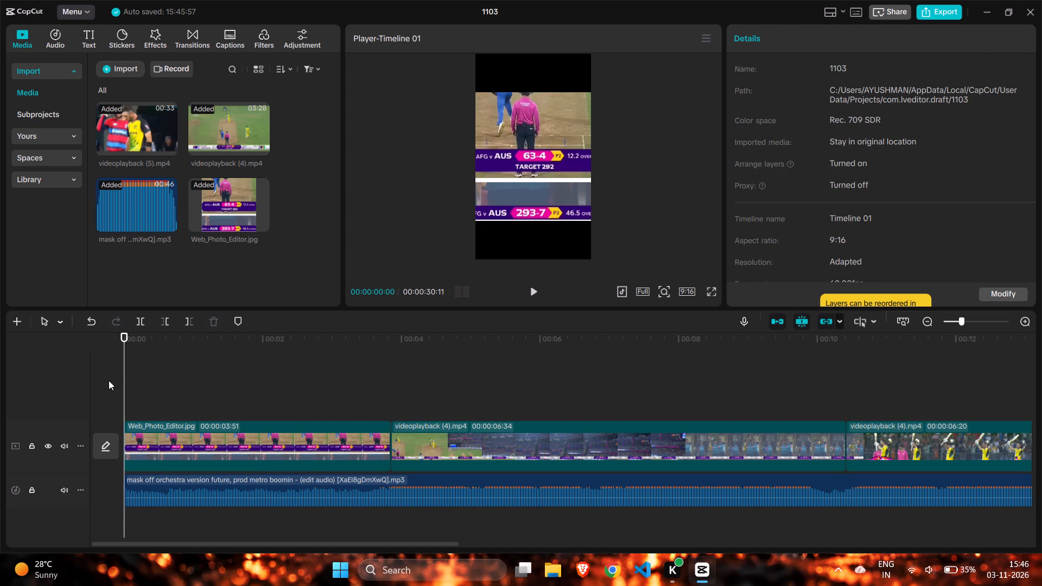
{"action": "left_click", "coordinate": [536, 289]}
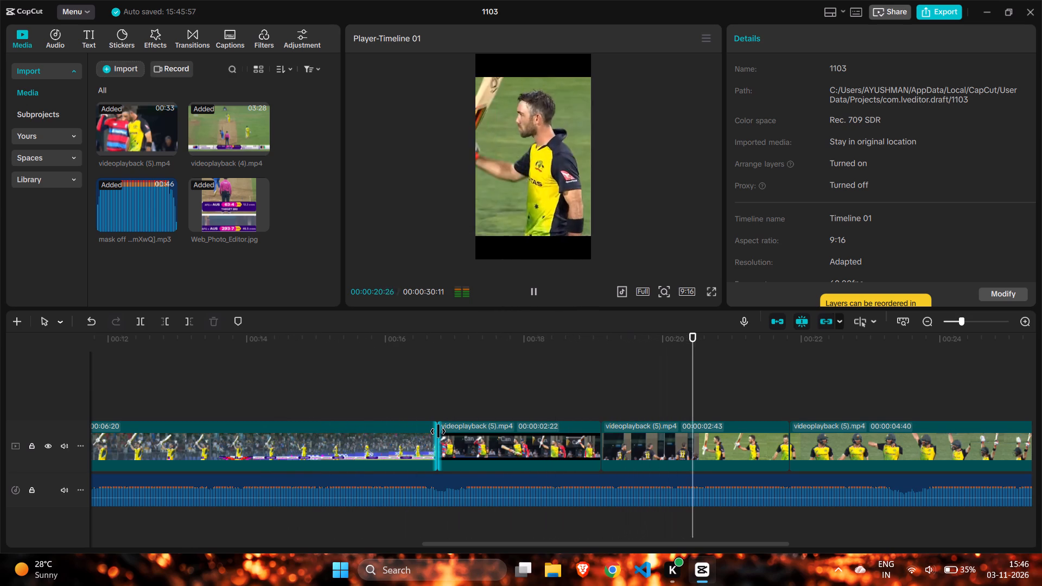
{"action": "left_click_drag", "start_coordinate": [438, 431], "coordinate": [443, 434]}
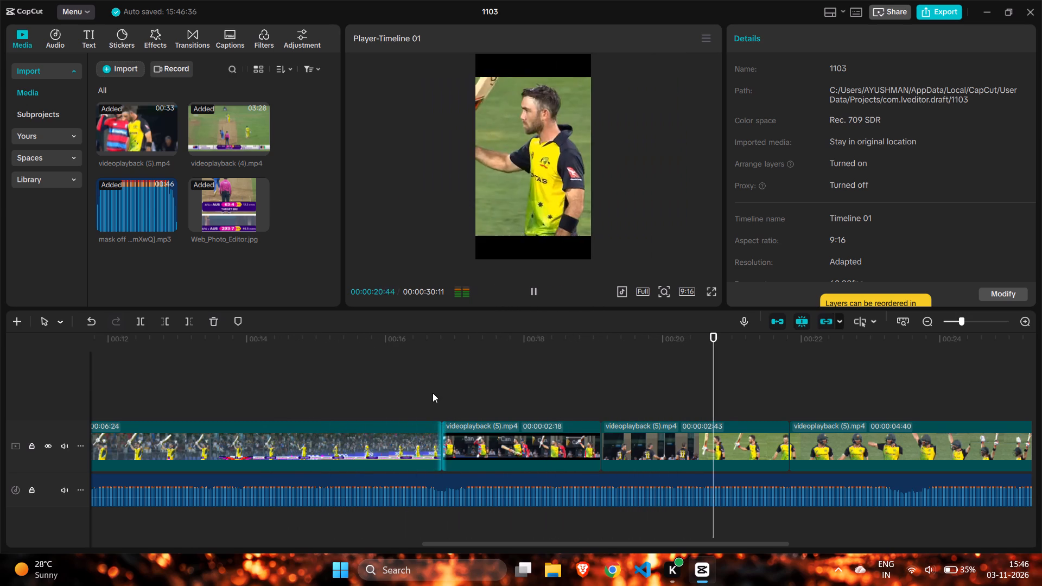
{"action": "left_click", "coordinate": [433, 393]}
{"action": "left_click", "coordinate": [530, 288]}
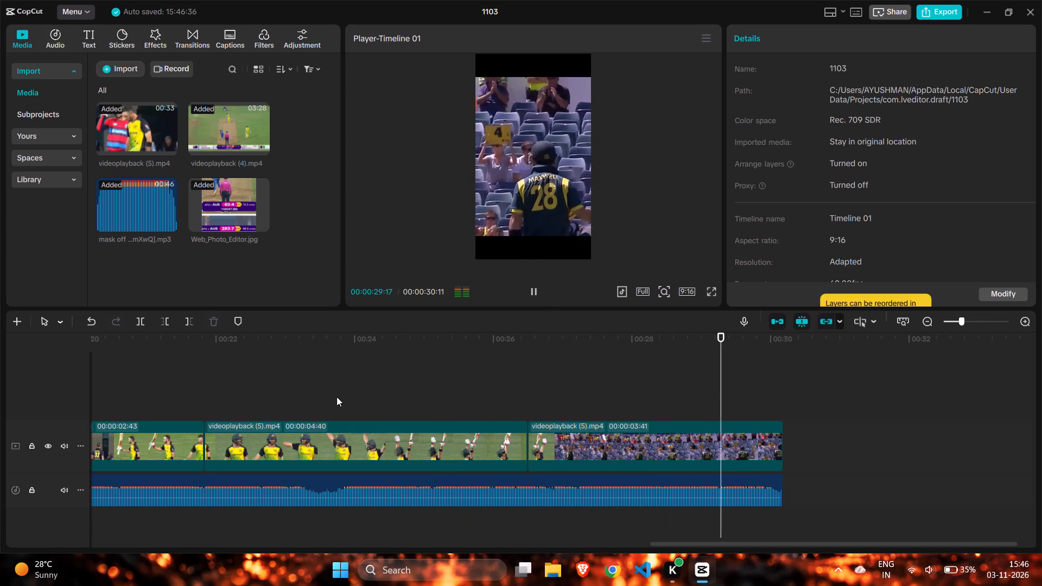
Mute the main video track and place the playhead at 00:00:16:35, just before the first videoplayback (5).mp4 clip.
{"action": "left_click", "coordinate": [287, 369]}
{"action": "left_click_drag", "start_coordinate": [287, 369], "coordinate": [62, 367]}
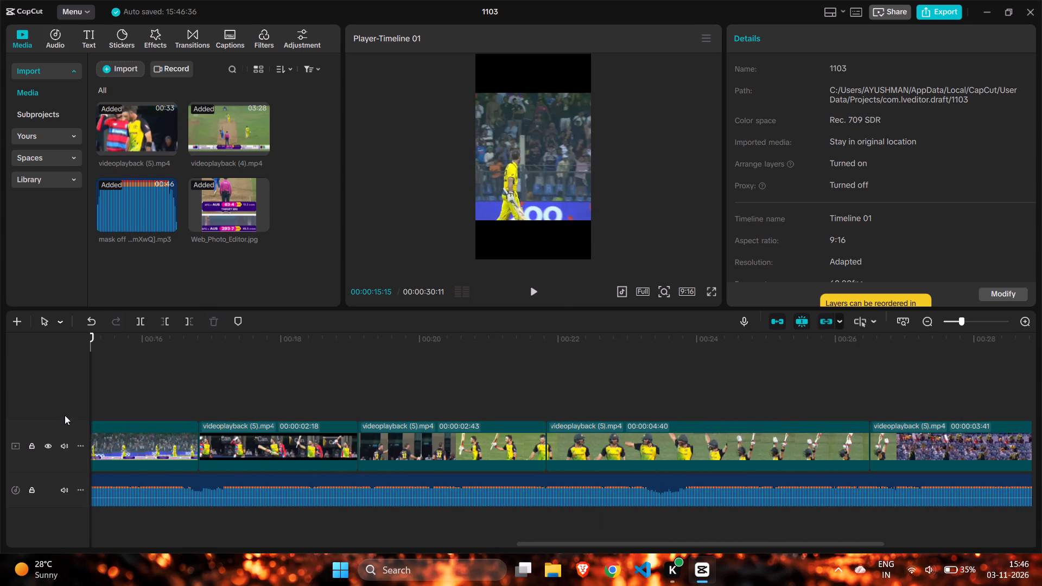
{"action": "left_click", "coordinate": [65, 455]}
{"action": "left_click", "coordinate": [62, 447]}
{"action": "left_click", "coordinate": [183, 376]}
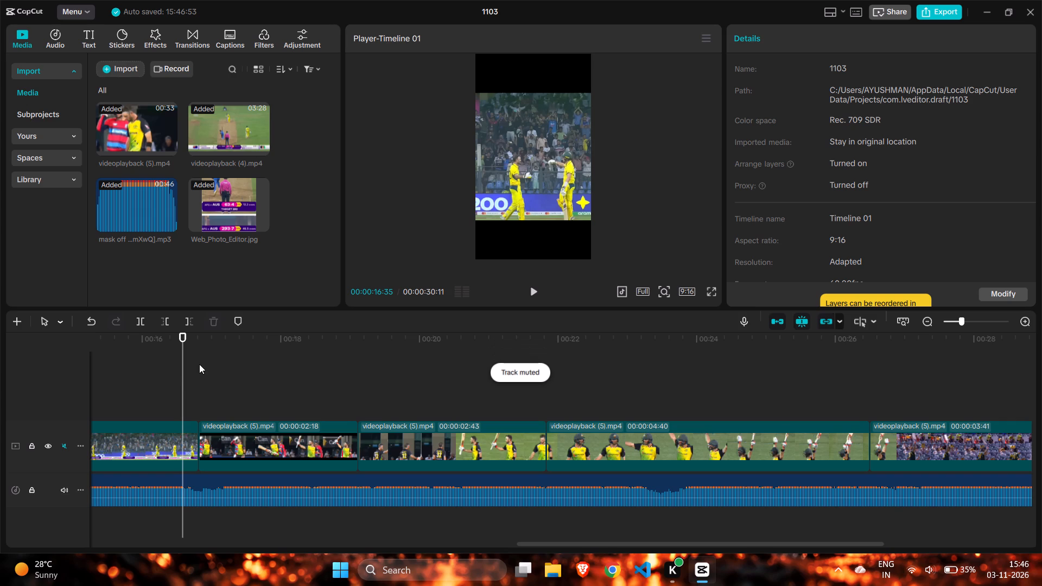
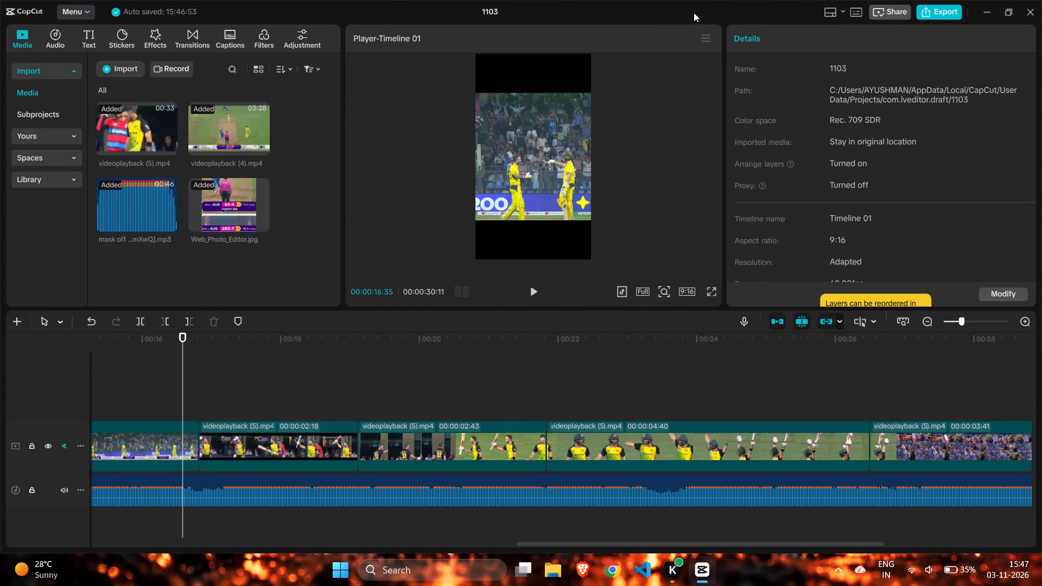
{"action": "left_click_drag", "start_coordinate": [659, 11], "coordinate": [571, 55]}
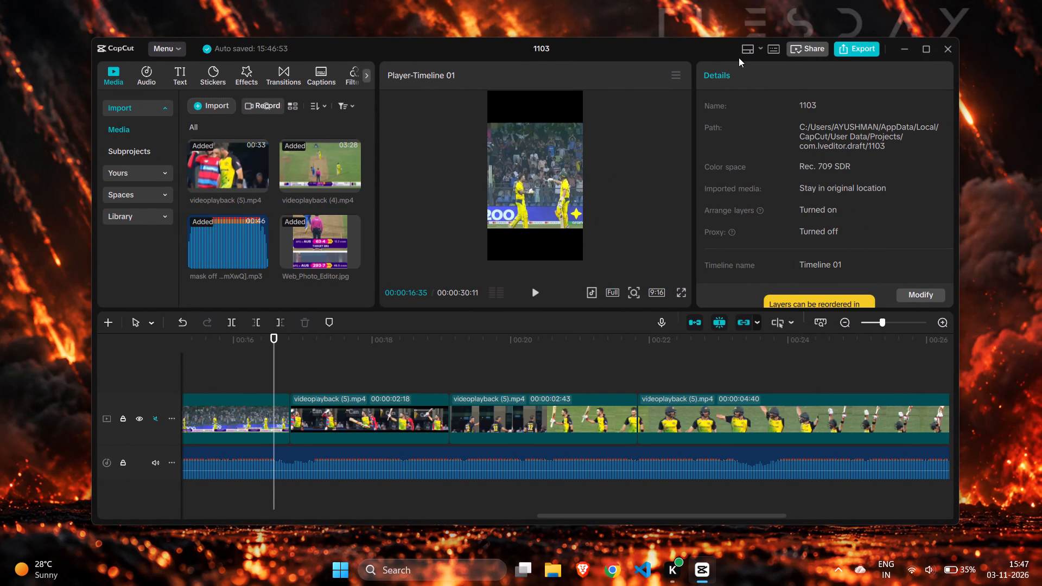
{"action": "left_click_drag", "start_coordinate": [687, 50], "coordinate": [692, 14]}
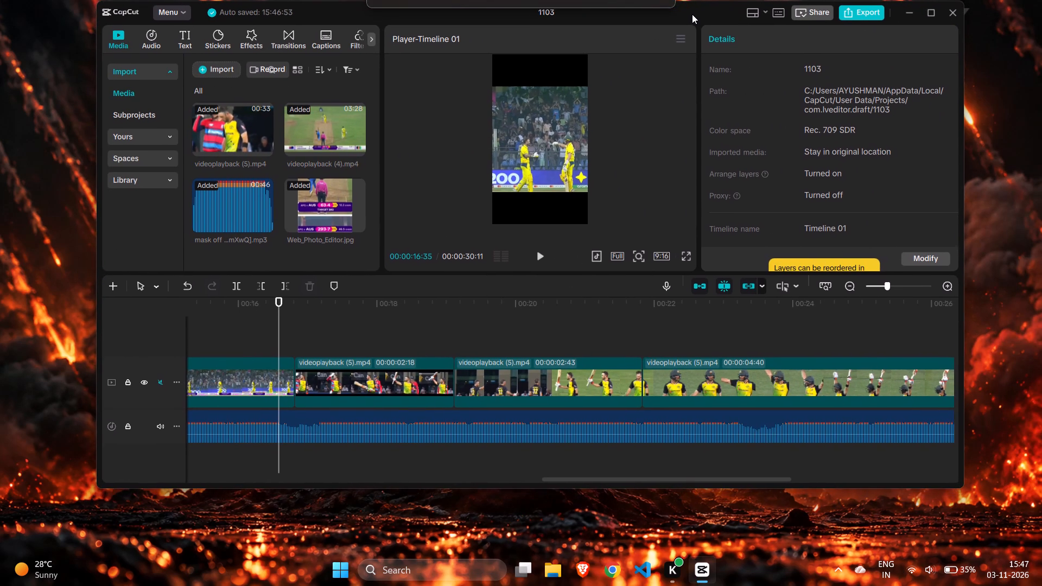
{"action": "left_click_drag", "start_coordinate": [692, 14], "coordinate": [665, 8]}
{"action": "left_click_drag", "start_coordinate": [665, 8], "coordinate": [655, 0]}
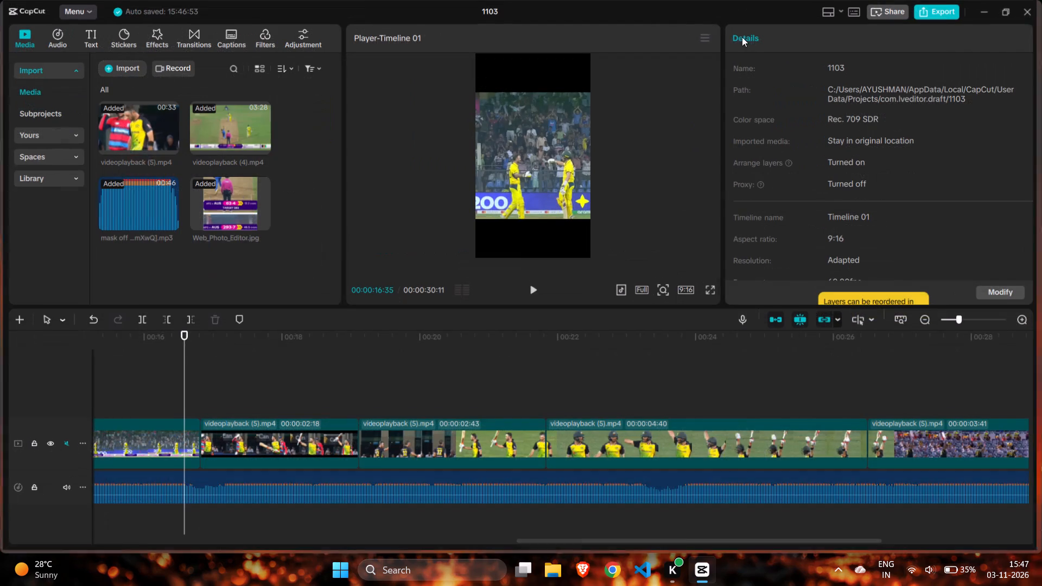
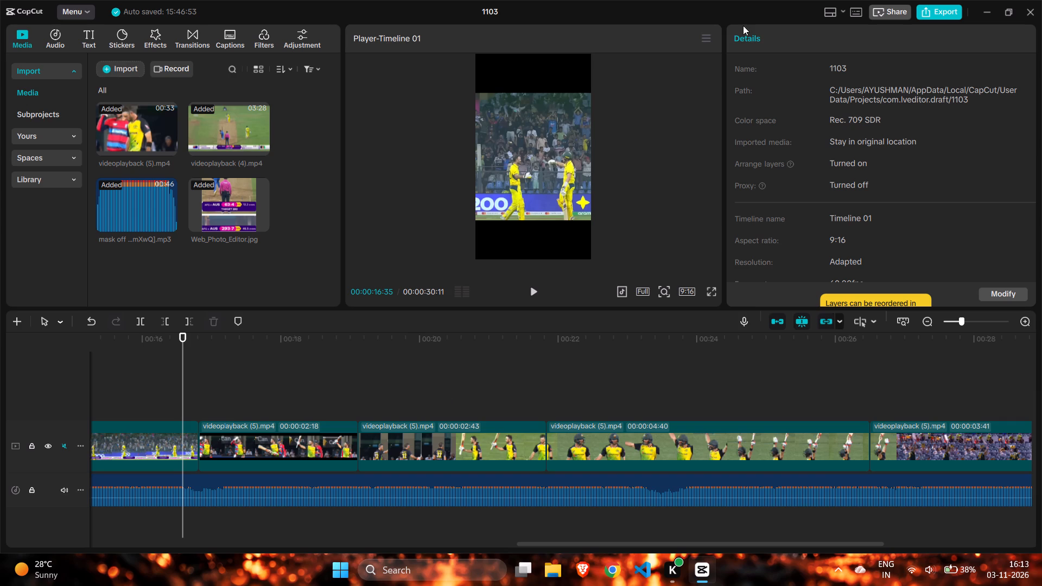
Play the whole edit from the score collage to the final clip to review its timing, and return to the start.
{"action": "left_click_drag", "start_coordinate": [184, 387], "coordinate": [112, 388]}
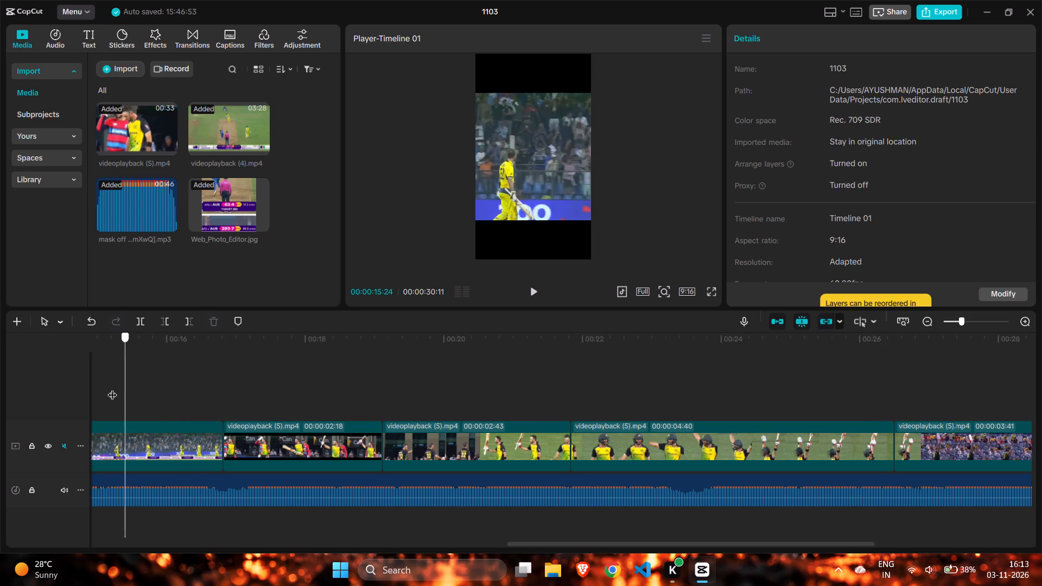
{"action": "left_click_drag", "start_coordinate": [112, 388], "coordinate": [99, 388]}
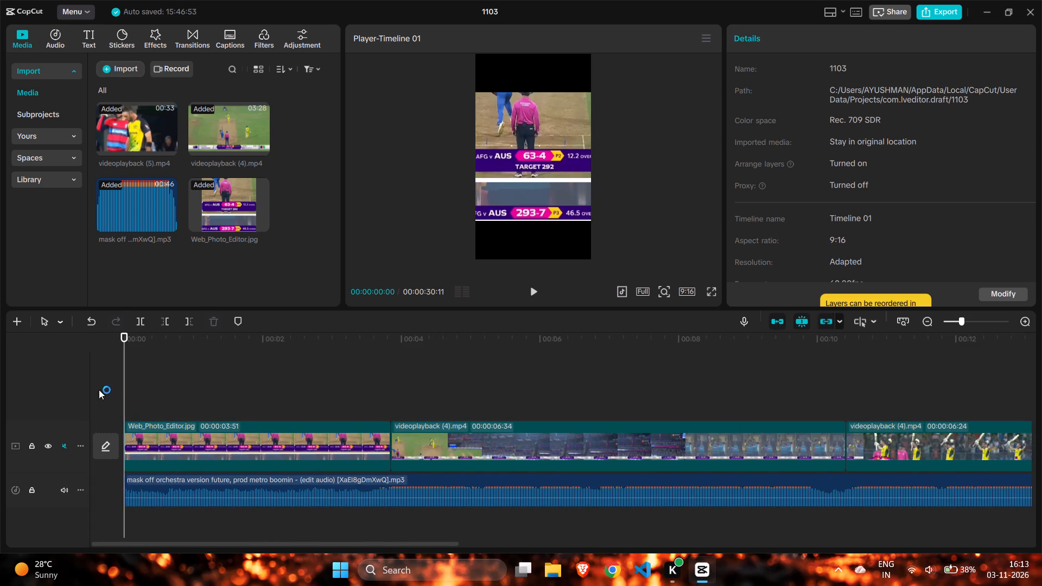
{"action": "scroll", "coordinate": [125, 410], "scroll_direction": "down", "scroll_amount": 8, "text": "ctrl"}
{"action": "scroll", "coordinate": [500, 332], "scroll_direction": "down", "scroll_amount": 5, "text": "ctrl"}
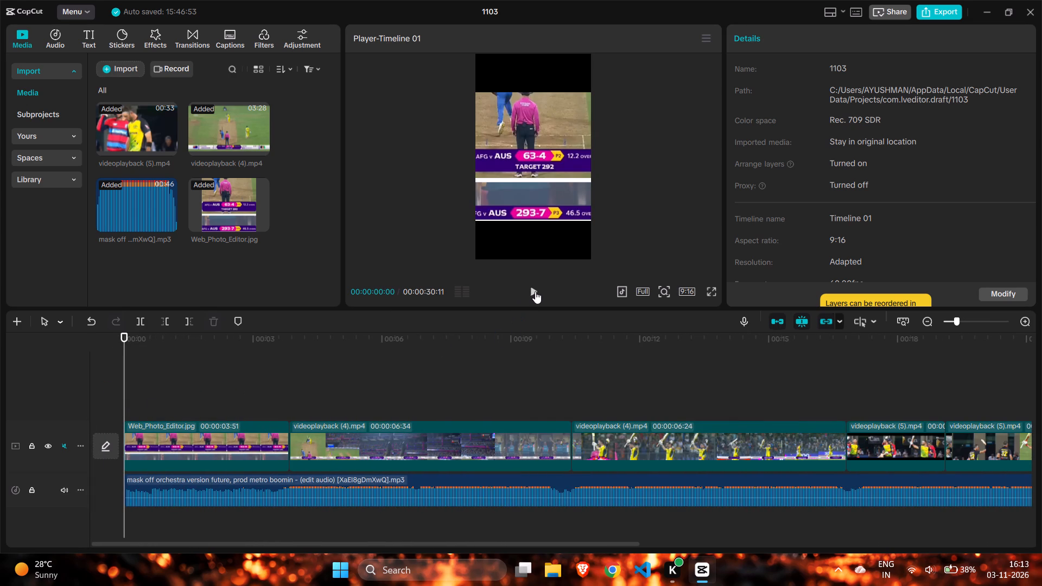
{"action": "scroll", "coordinate": [535, 291], "scroll_direction": "down", "scroll_amount": 1, "text": "ctrl"}
{"action": "left_click", "coordinate": [536, 291], "text": "ctrl"}
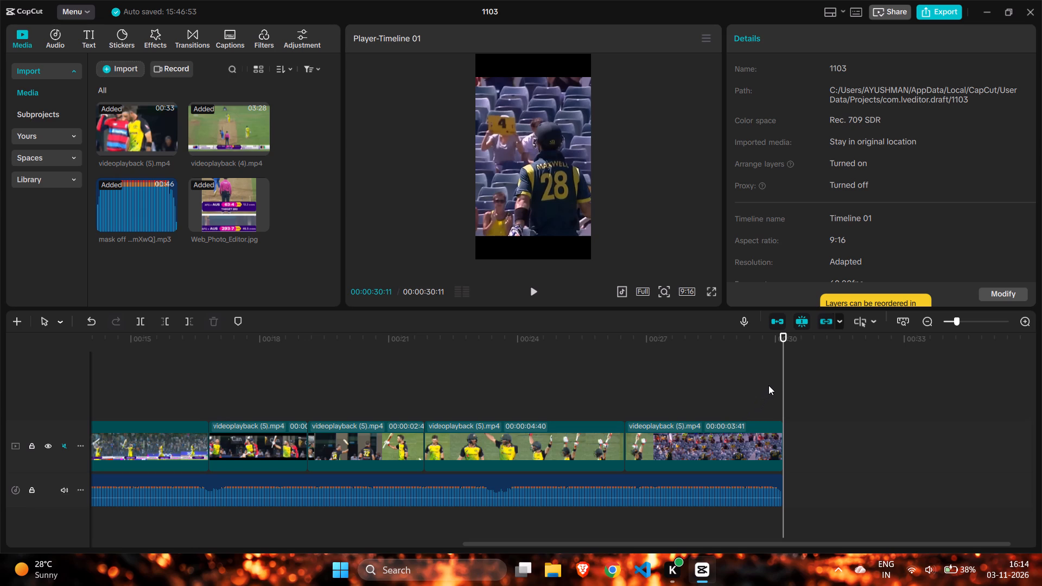
{"action": "left_click_drag", "start_coordinate": [784, 386], "coordinate": [12, 396]}
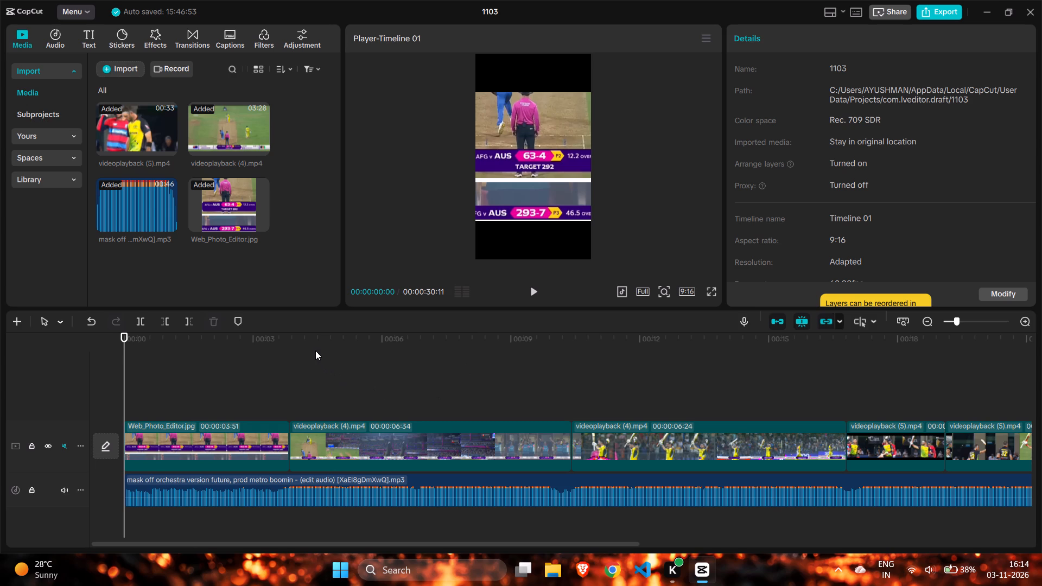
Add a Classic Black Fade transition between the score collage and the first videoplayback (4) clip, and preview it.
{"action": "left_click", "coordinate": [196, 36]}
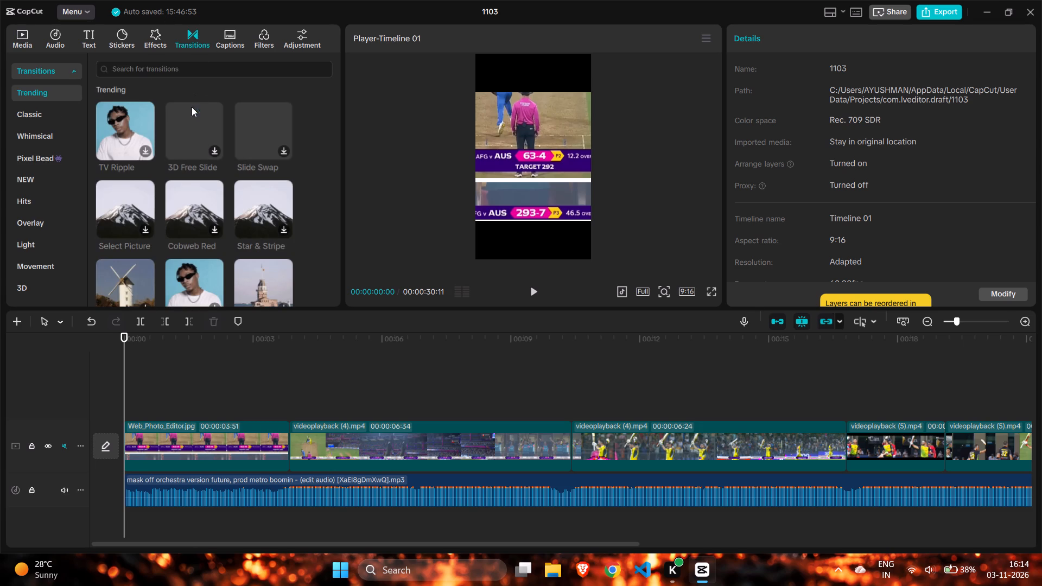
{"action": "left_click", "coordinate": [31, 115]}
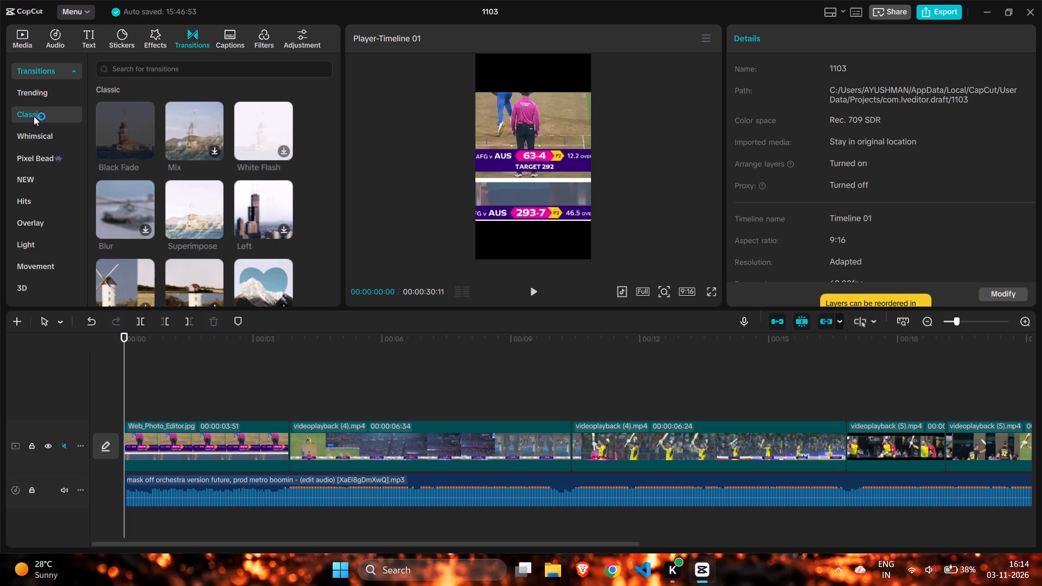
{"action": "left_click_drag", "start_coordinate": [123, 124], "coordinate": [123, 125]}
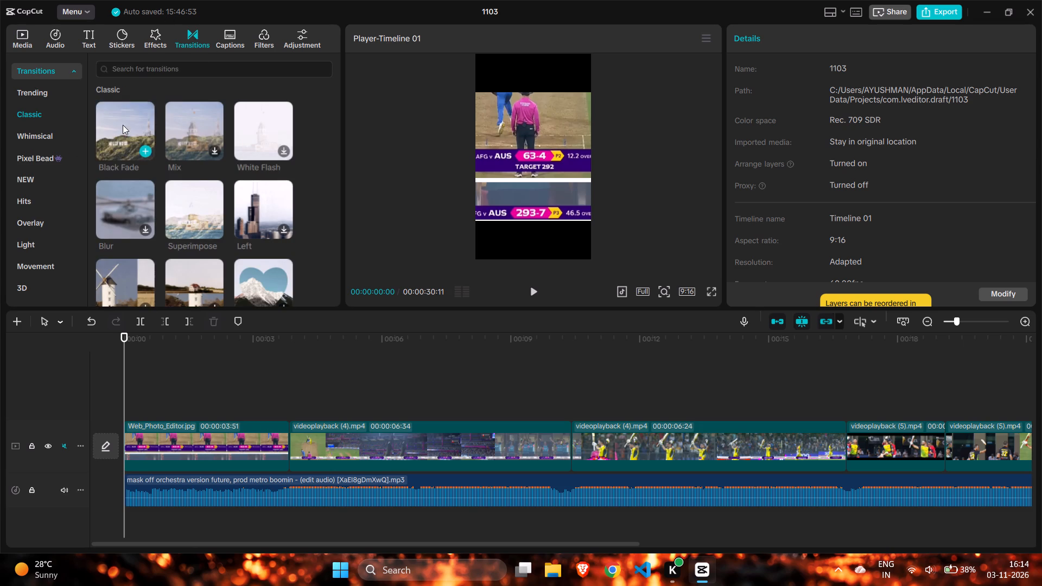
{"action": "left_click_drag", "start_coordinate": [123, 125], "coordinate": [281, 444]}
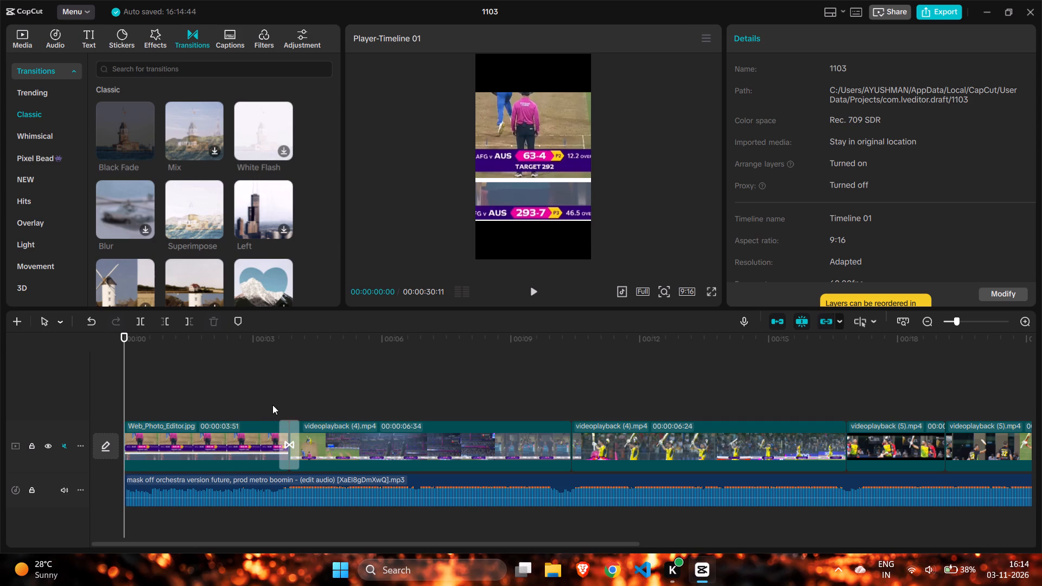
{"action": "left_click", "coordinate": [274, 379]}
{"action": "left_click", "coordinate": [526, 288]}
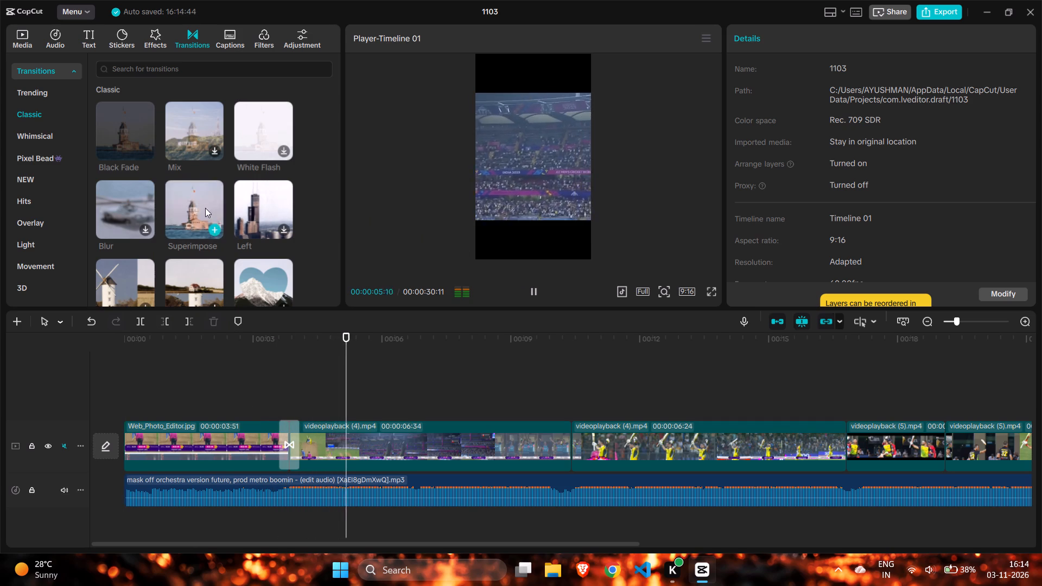
Replace the transition after the score collage with Superimpose and resume playback.
{"action": "left_click_drag", "start_coordinate": [195, 202], "coordinate": [276, 441]}
{"action": "left_click", "coordinate": [258, 375]}
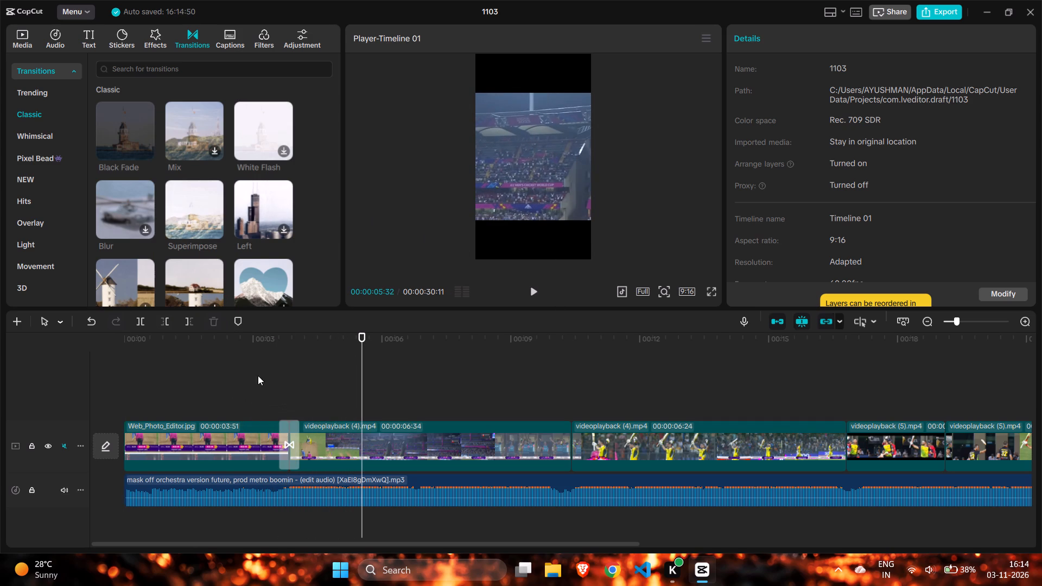
{"action": "left_click", "coordinate": [531, 288]}
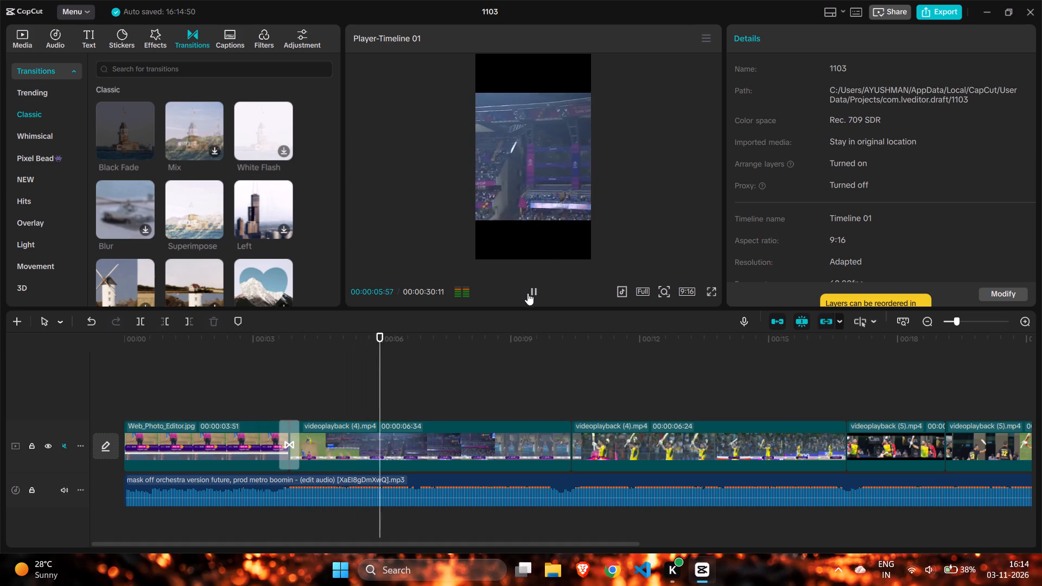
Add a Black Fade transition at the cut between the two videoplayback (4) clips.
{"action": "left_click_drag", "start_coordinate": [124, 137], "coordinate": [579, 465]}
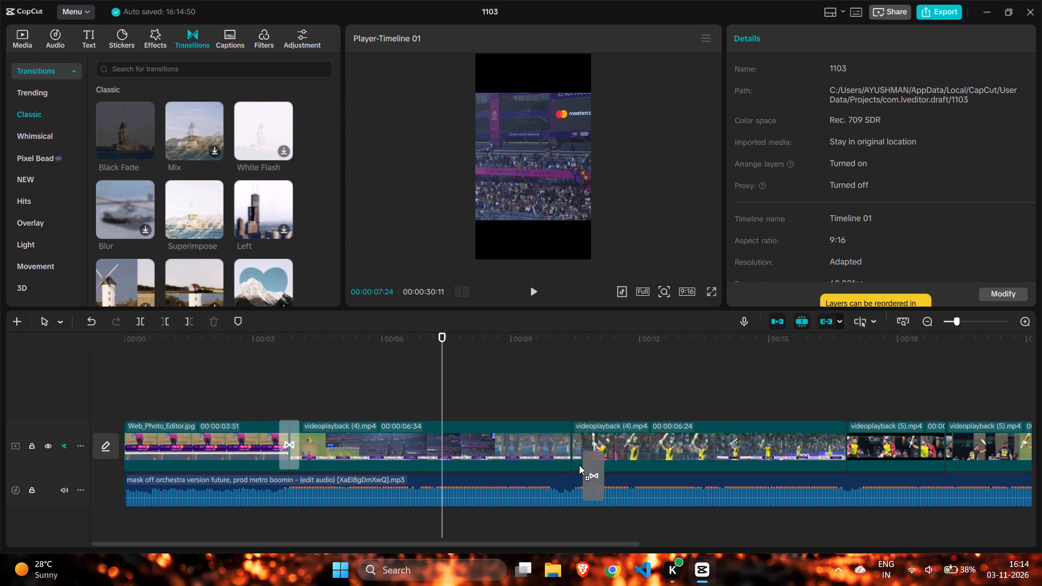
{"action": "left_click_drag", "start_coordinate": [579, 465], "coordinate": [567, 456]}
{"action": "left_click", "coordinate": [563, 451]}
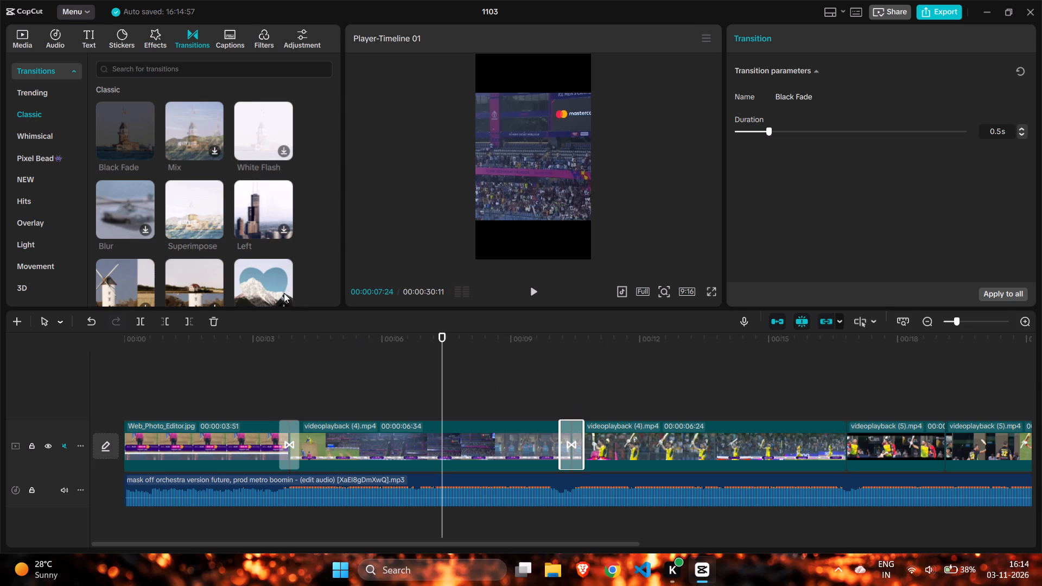
Replace the transition between the two videoplayback (4) clips with Superimpose and preview it.
{"action": "left_click_drag", "start_coordinate": [197, 205], "coordinate": [572, 435]}
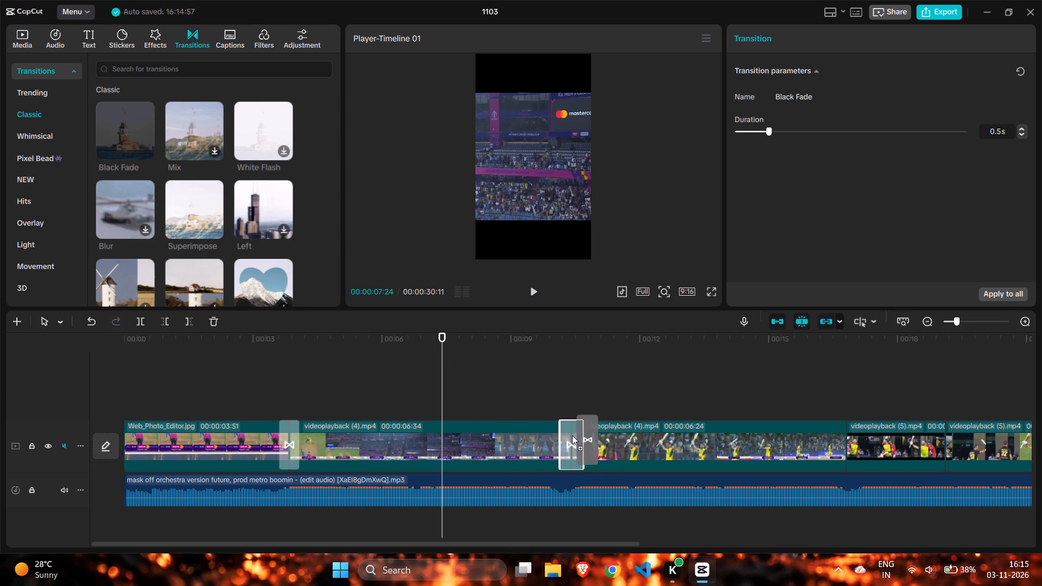
{"action": "left_click_drag", "start_coordinate": [572, 435], "coordinate": [571, 435]}
{"action": "left_click", "coordinate": [550, 393]}
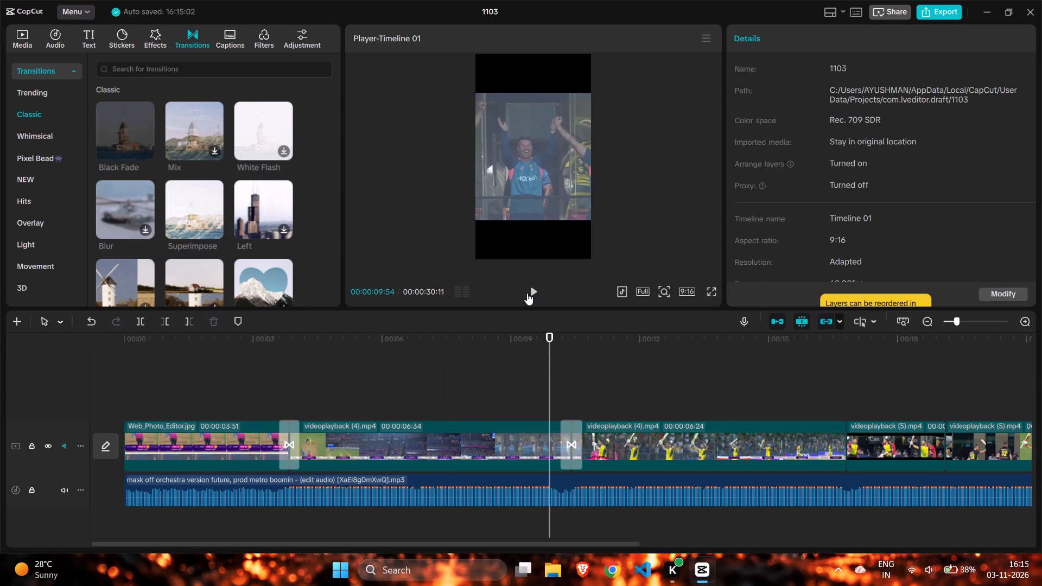
{"action": "left_click", "coordinate": [527, 293]}
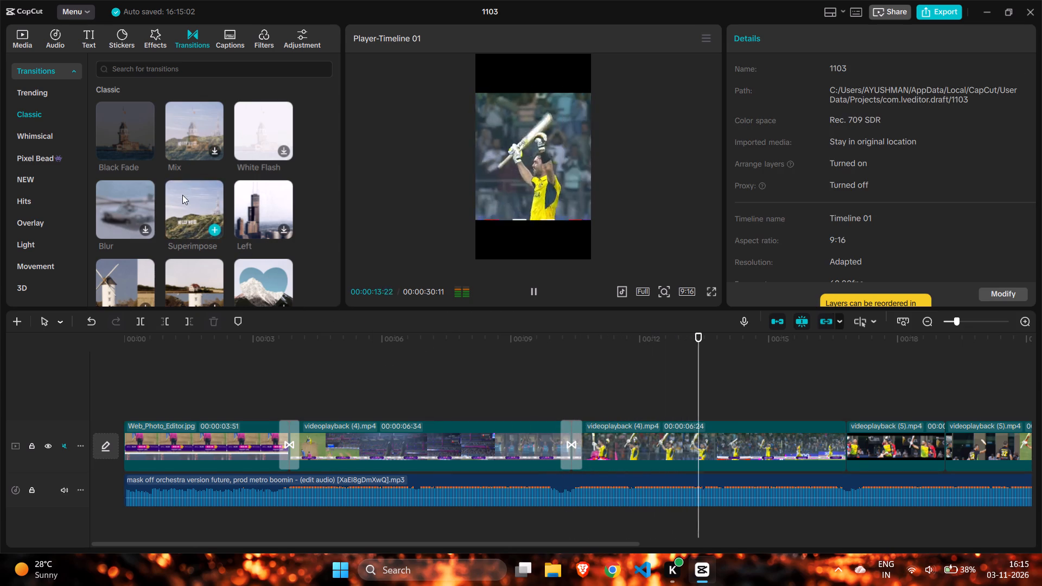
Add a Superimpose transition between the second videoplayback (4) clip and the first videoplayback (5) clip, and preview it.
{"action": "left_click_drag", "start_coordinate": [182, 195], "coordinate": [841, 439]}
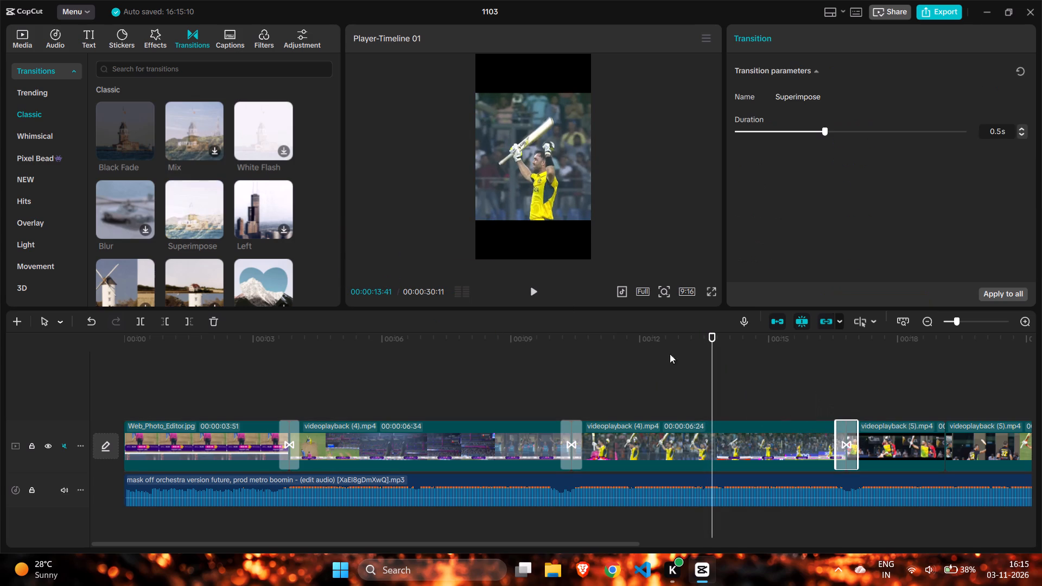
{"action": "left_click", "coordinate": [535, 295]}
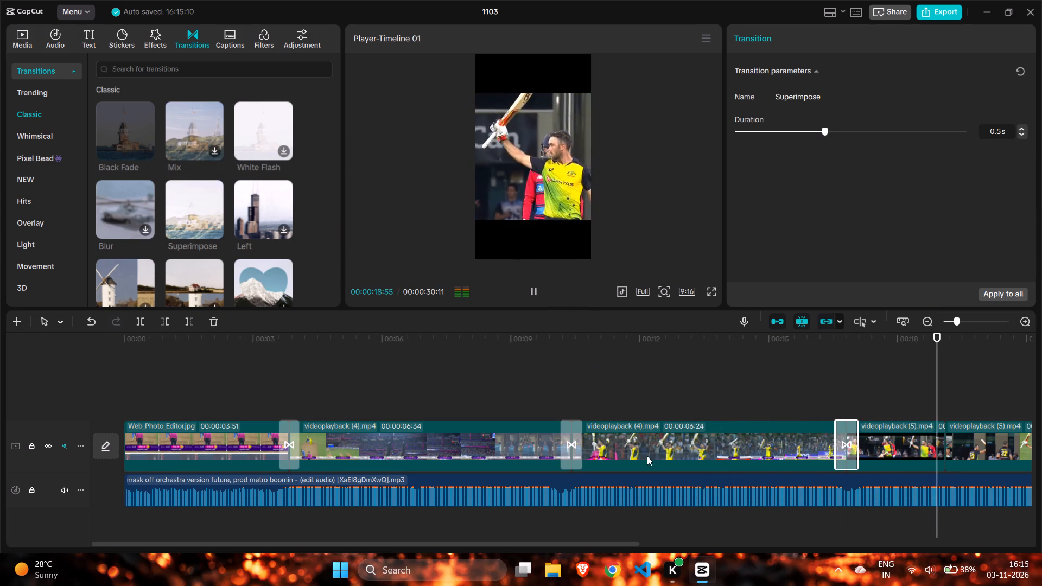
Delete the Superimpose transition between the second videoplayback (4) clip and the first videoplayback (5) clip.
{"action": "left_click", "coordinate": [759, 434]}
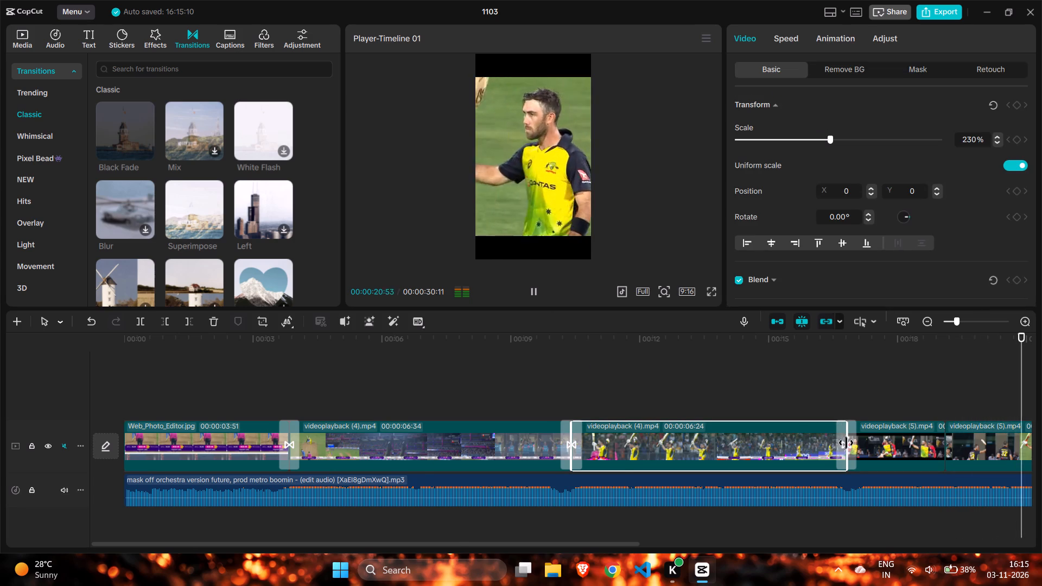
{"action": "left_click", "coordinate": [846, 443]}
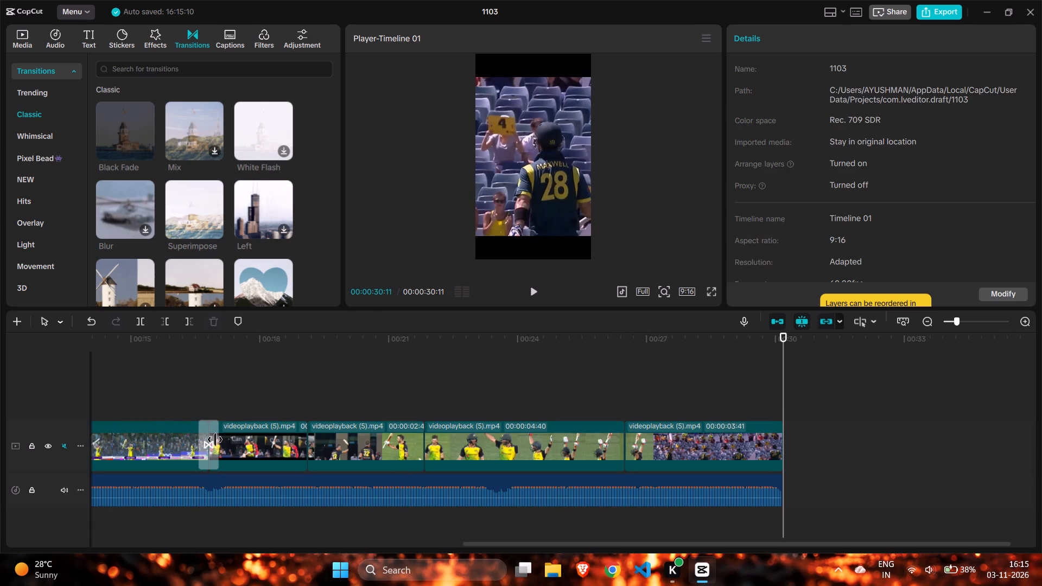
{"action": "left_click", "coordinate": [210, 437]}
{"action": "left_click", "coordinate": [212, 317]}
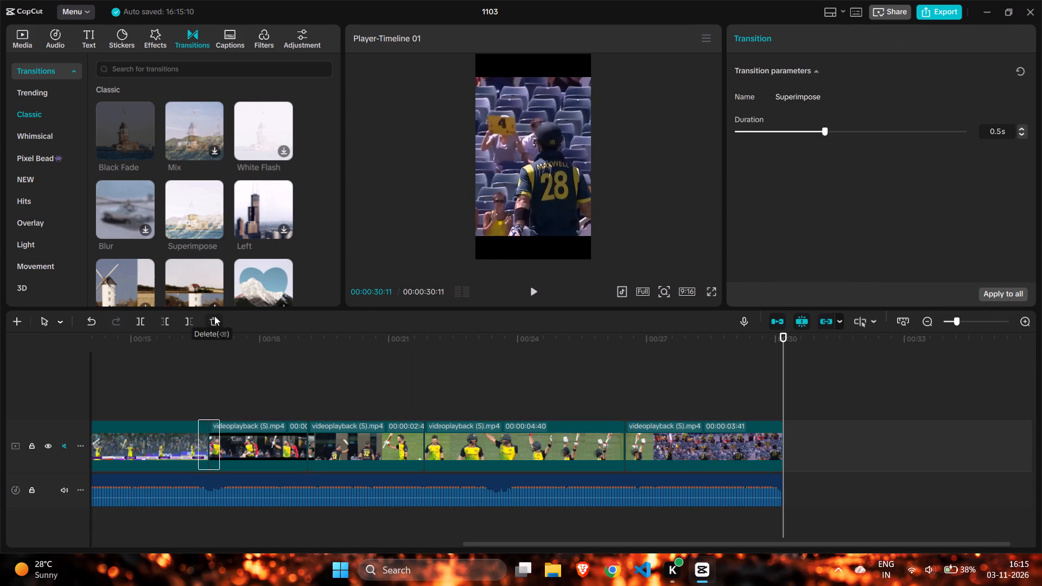
Shift the cut between the second videoplayback (4) clip and the first videoplayback (5) clip slightly forward in time.
{"action": "left_click_drag", "start_coordinate": [211, 444], "coordinate": [213, 444]}
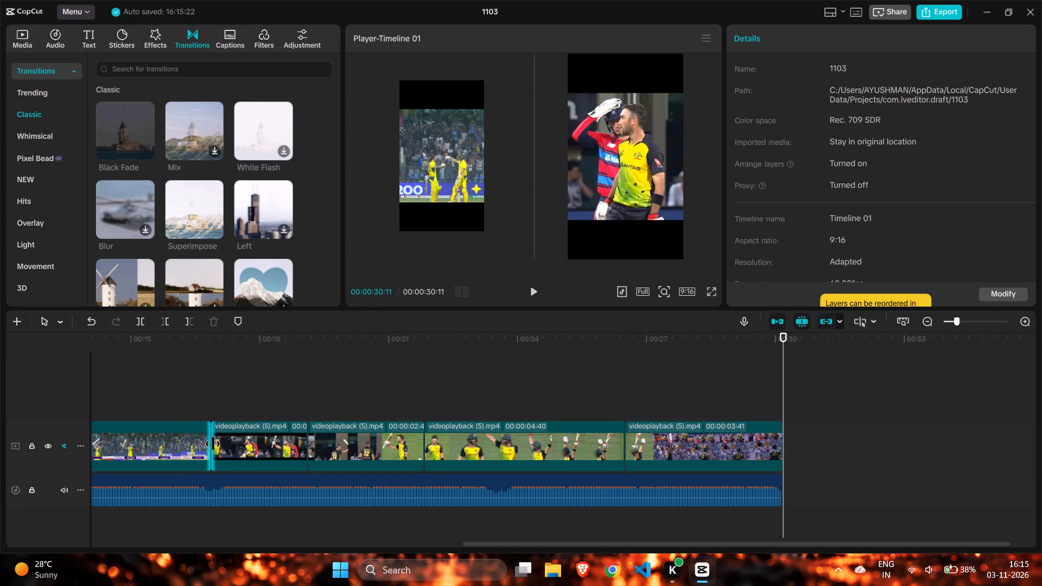
{"action": "left_click_drag", "start_coordinate": [213, 444], "coordinate": [216, 445]}
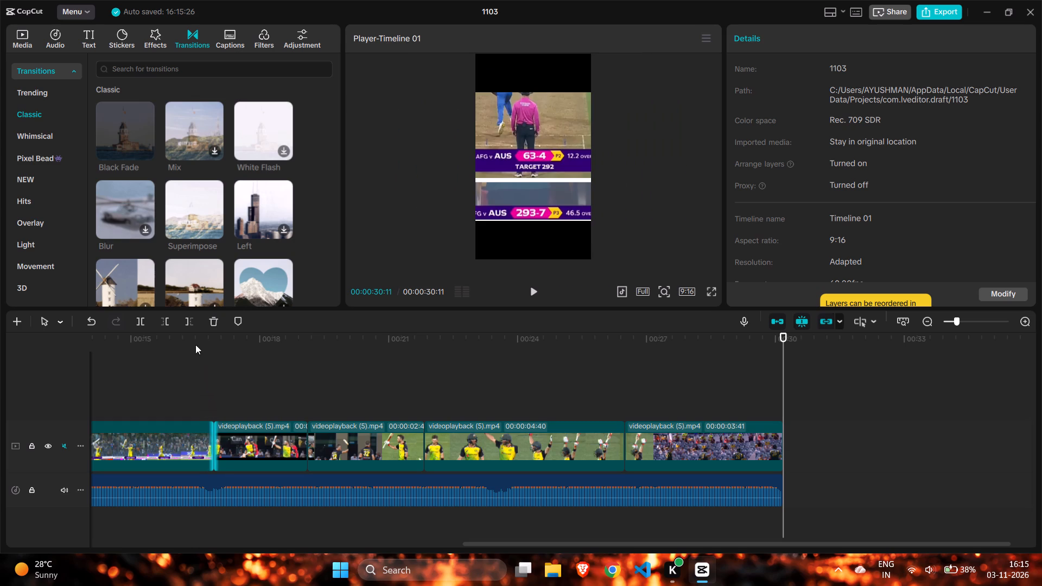
Apply Superimpose at the shifted cut before the first videoplayback (5) clip and play through it.
{"action": "left_click_drag", "start_coordinate": [193, 211], "coordinate": [205, 437]}
{"action": "left_click", "coordinate": [194, 396]}
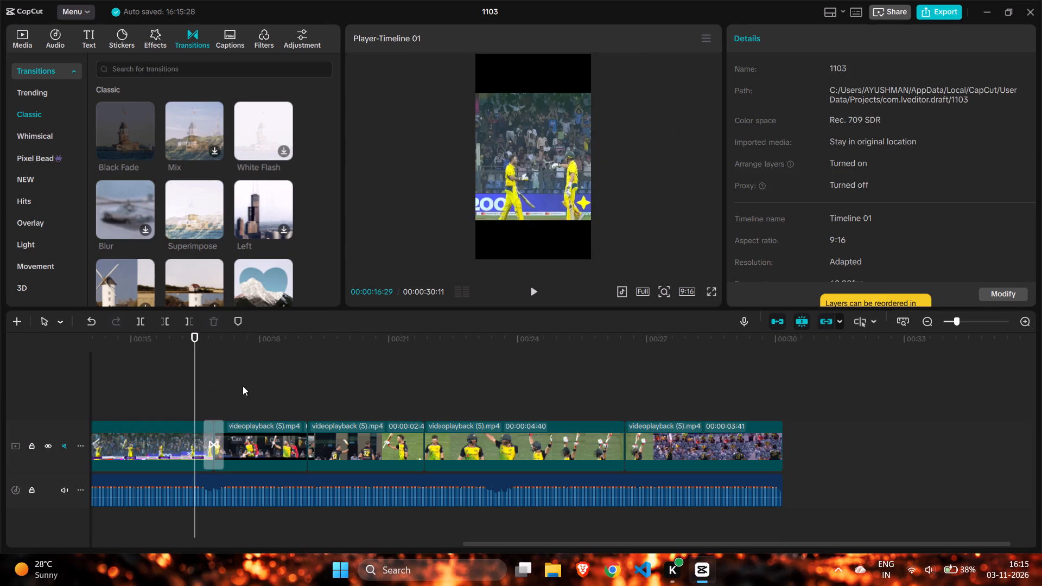
{"action": "left_click", "coordinate": [535, 288]}
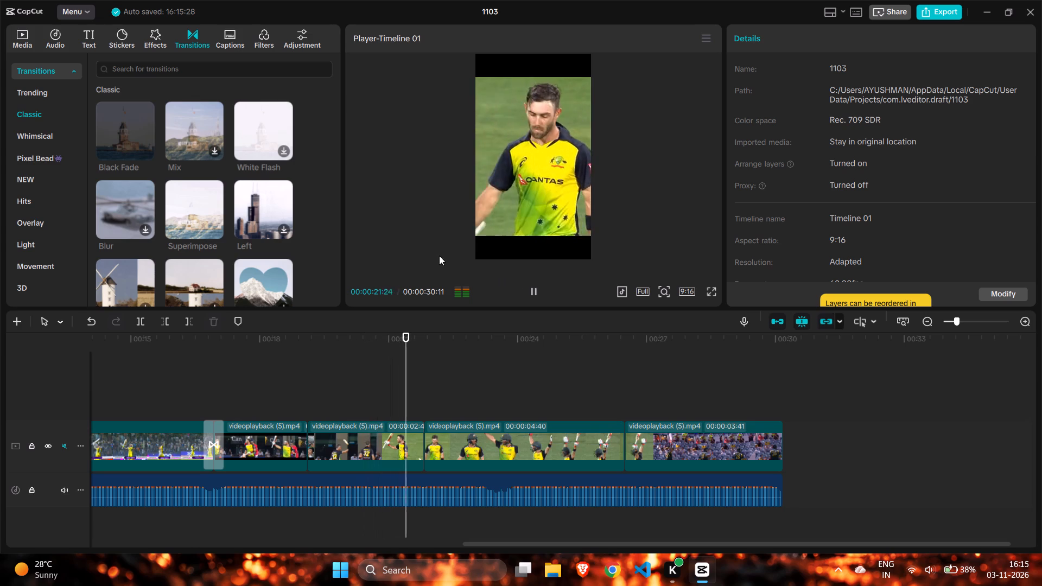
Add a Black Fade transition between the second and third videoplayback (5) clips and resume playback.
{"action": "left_click_drag", "start_coordinate": [128, 121], "coordinate": [420, 430]}
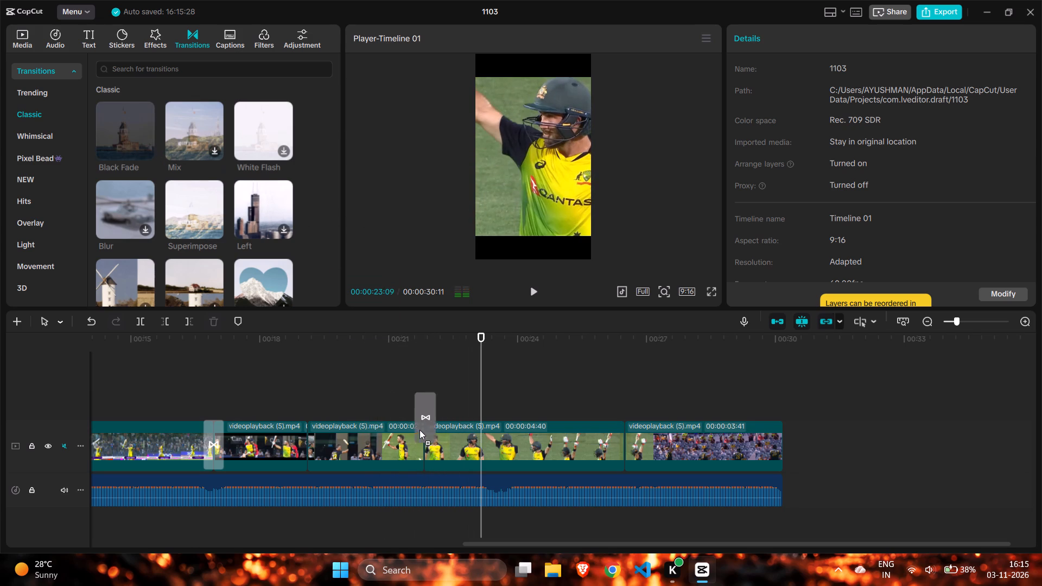
{"action": "left_click_drag", "start_coordinate": [420, 430], "coordinate": [417, 443]}
{"action": "left_click", "coordinate": [410, 385]}
{"action": "left_click", "coordinate": [531, 297]}
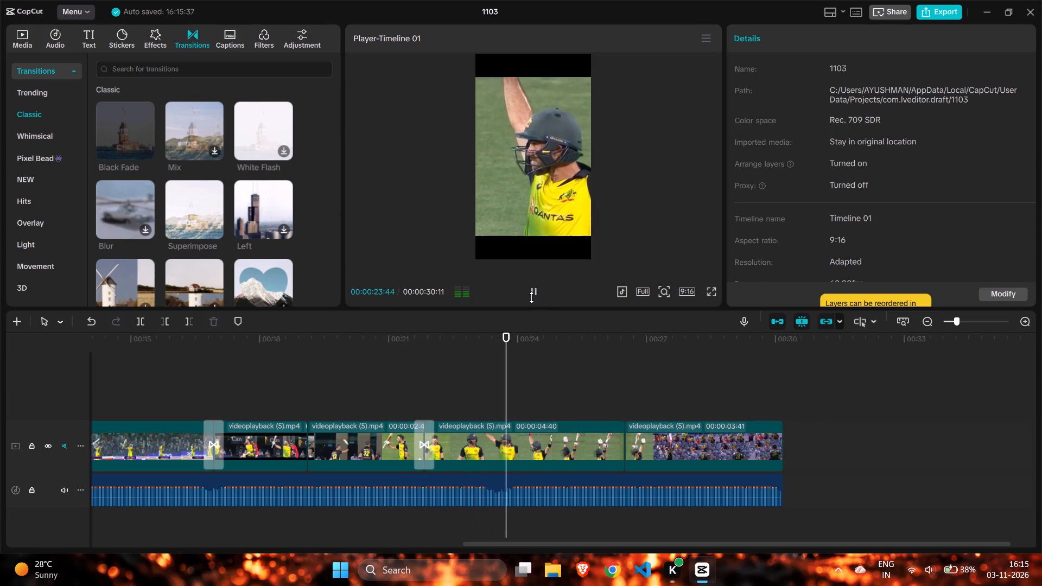
Compare the framing of the videoplayback (5) clips, and scale the second one down to about 196%.
{"action": "left_click", "coordinate": [342, 379]}
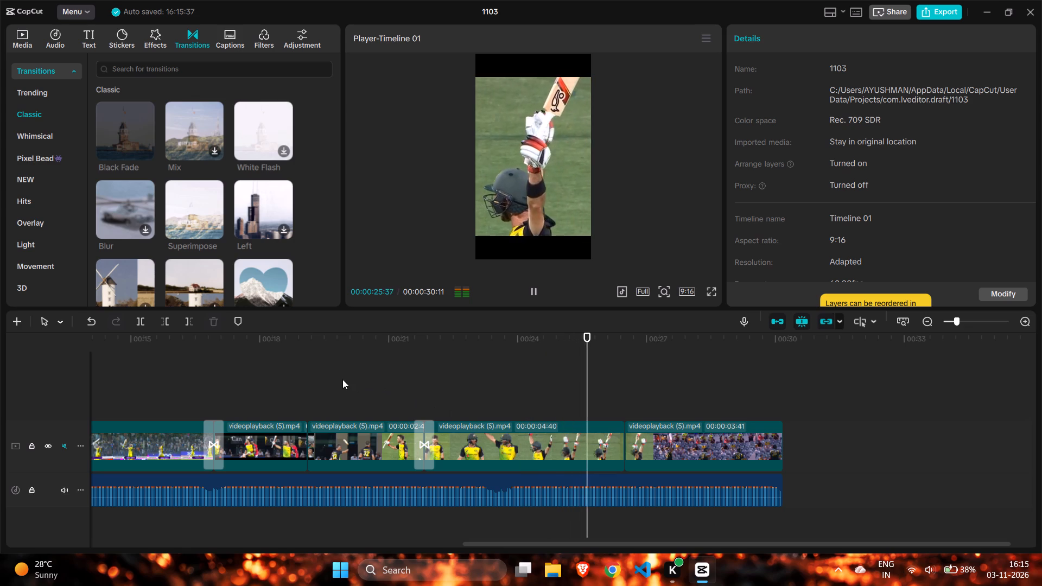
{"action": "left_click_drag", "start_coordinate": [342, 379], "coordinate": [221, 394]}
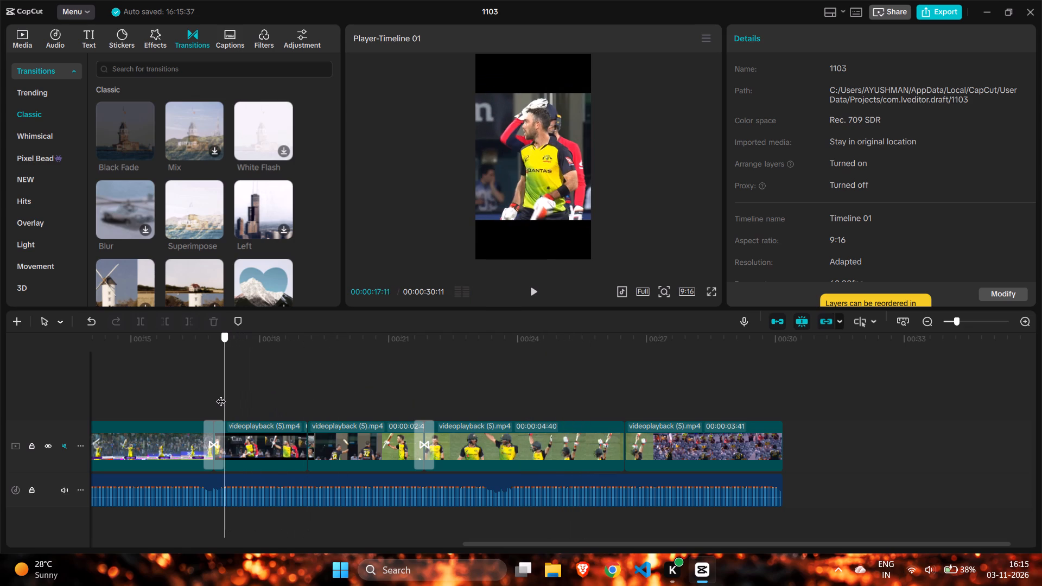
{"action": "left_click_drag", "start_coordinate": [221, 394], "coordinate": [328, 404]}
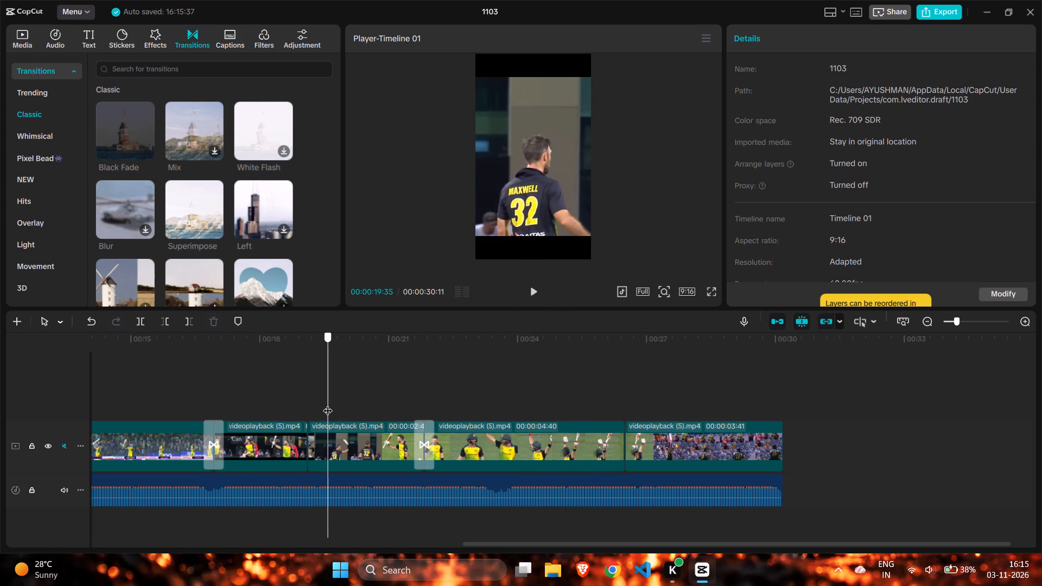
{"action": "left_click_drag", "start_coordinate": [328, 404], "coordinate": [386, 410]}
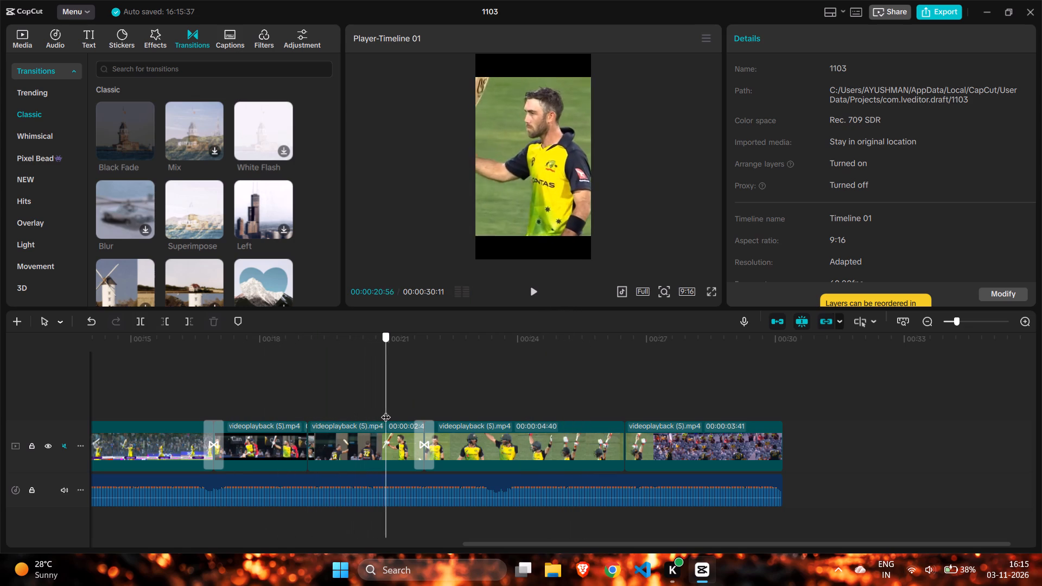
{"action": "left_click_drag", "start_coordinate": [386, 410], "coordinate": [318, 431]}
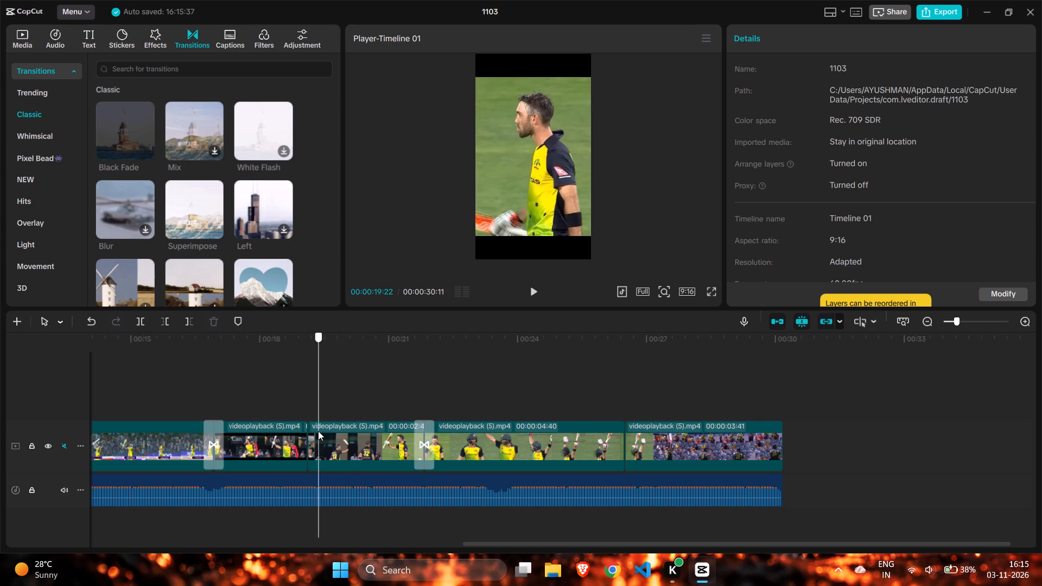
{"action": "left_click_drag", "start_coordinate": [318, 431], "coordinate": [316, 441]}
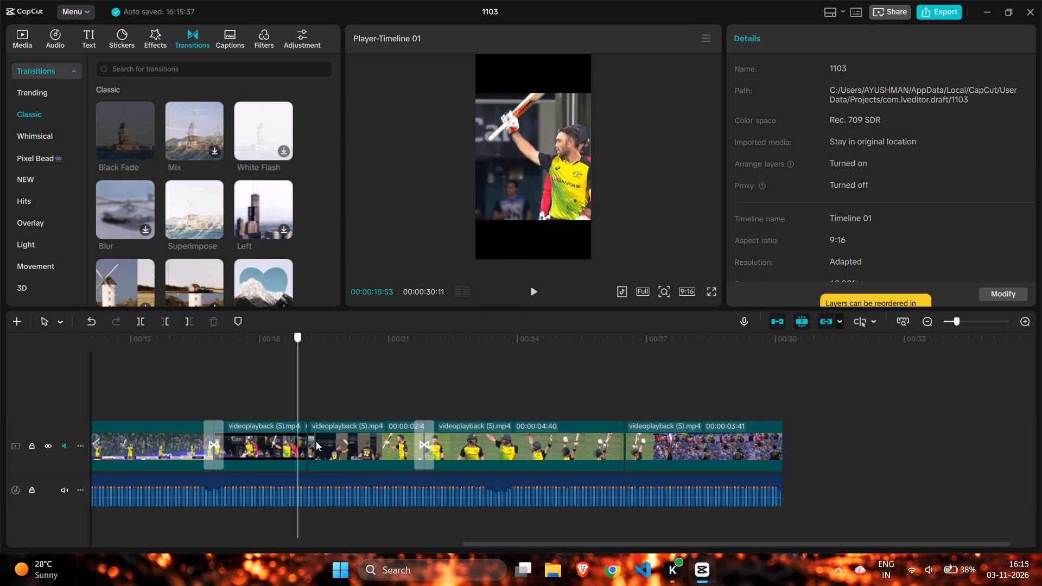
{"action": "left_click_drag", "start_coordinate": [316, 441], "coordinate": [355, 448]}
{"action": "left_click", "coordinate": [355, 448]}
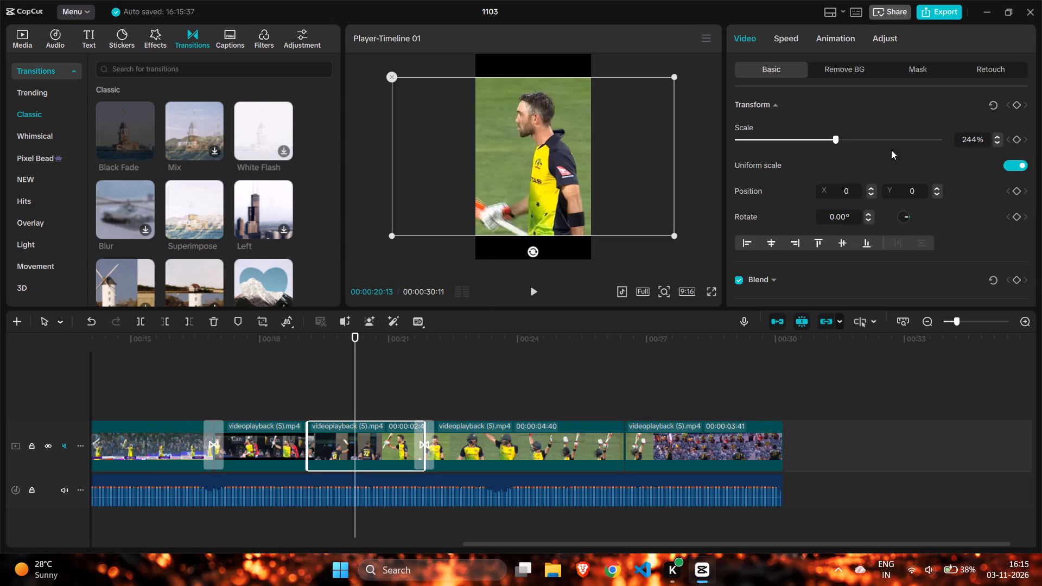
{"action": "left_click_drag", "start_coordinate": [836, 142], "coordinate": [811, 148]}
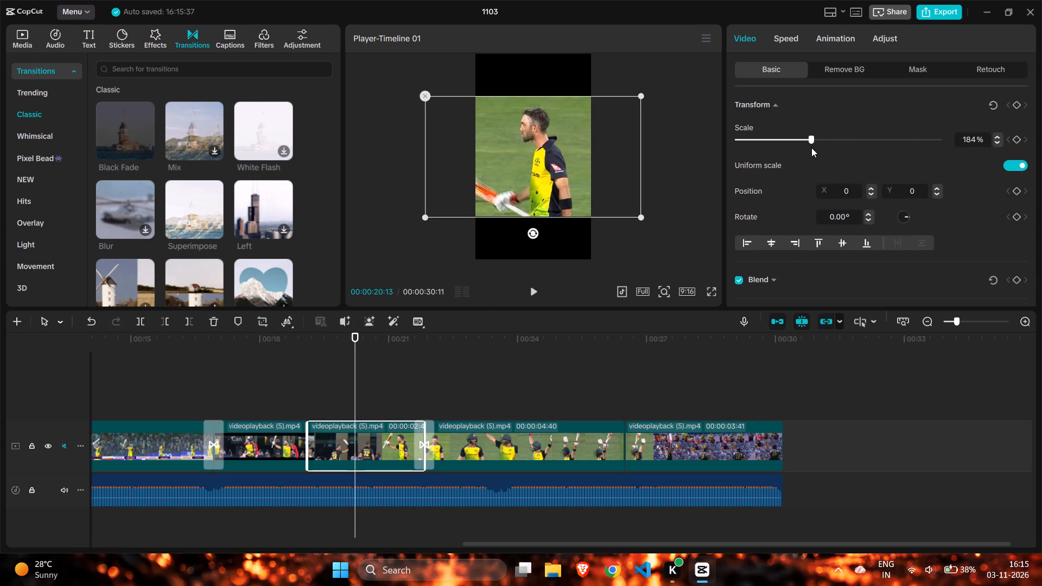
{"action": "left_click_drag", "start_coordinate": [811, 148], "coordinate": [814, 151]}
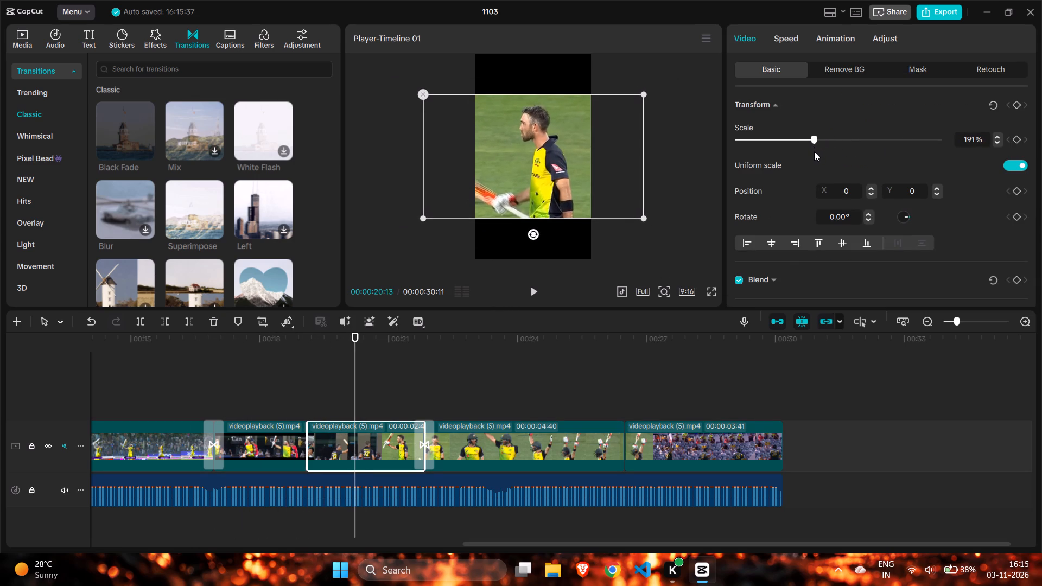
{"action": "left_click_drag", "start_coordinate": [814, 151], "coordinate": [817, 152]}
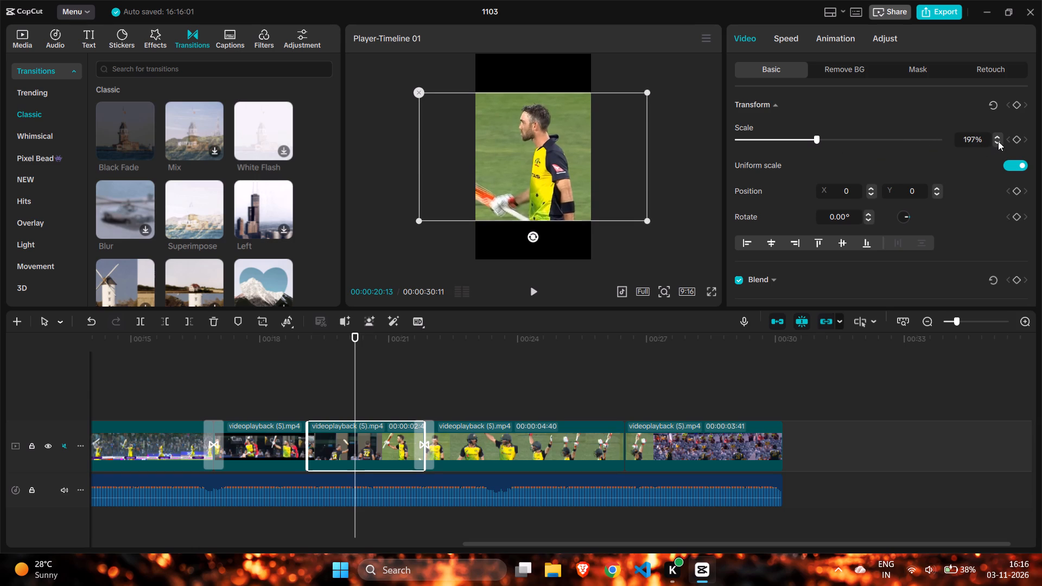
{"action": "left_click", "coordinate": [998, 141]}
Set the scale of the third videoplayback (5) clip to 196%.
{"action": "left_click", "coordinate": [511, 429]}
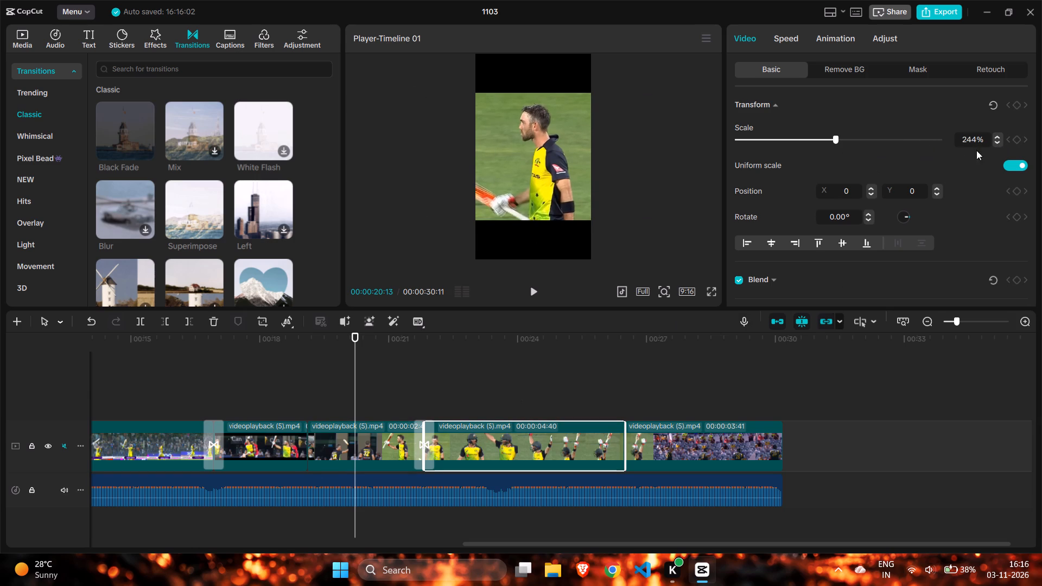
{"action": "left_click", "coordinate": [997, 141]}
{"action": "left_click", "coordinate": [997, 141]}
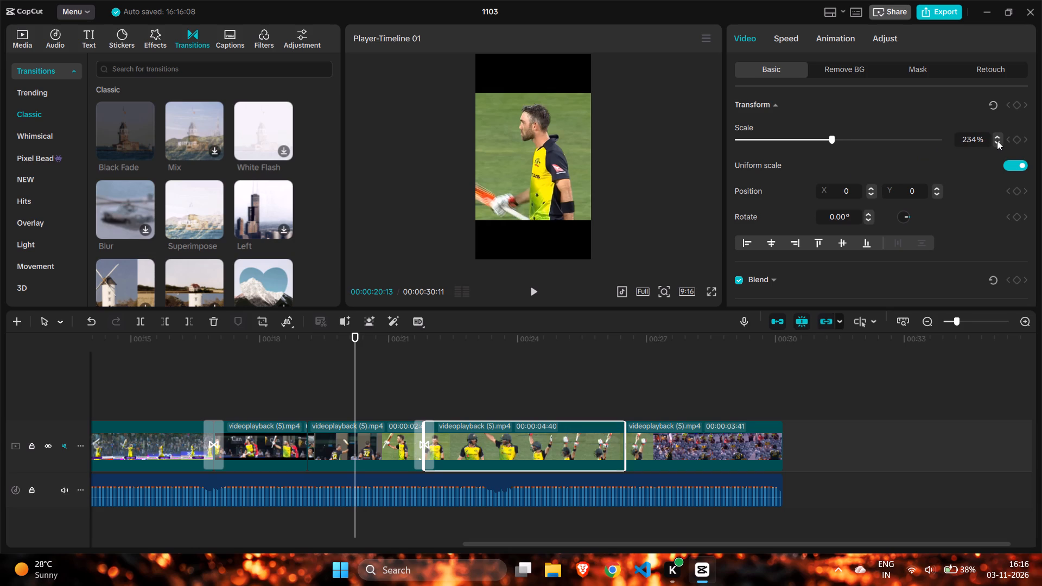
{"action": "triple_click", "coordinate": [997, 141]}
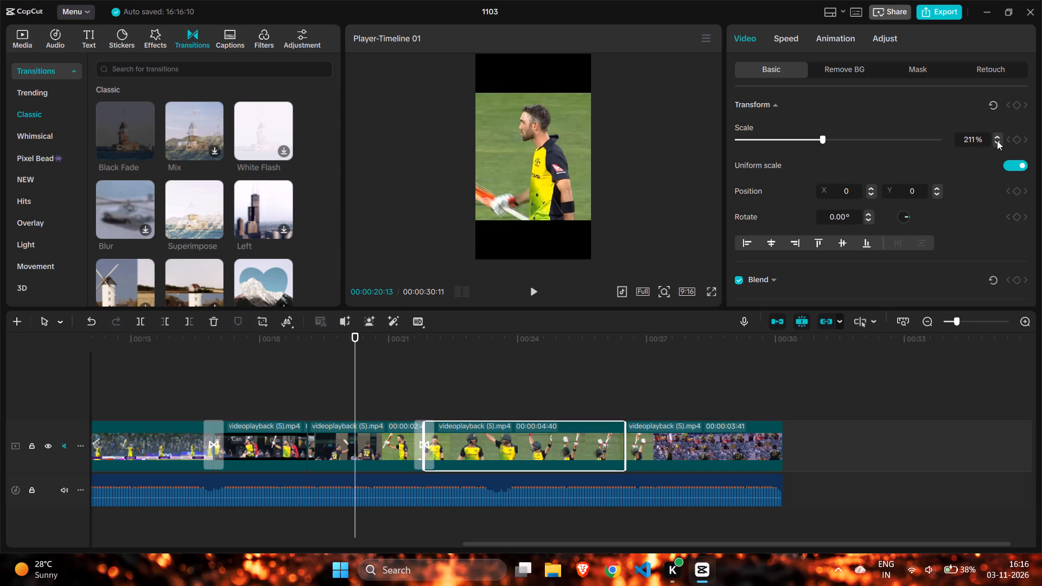
{"action": "left_click", "coordinate": [997, 141]}
{"action": "left_click", "coordinate": [997, 141]}
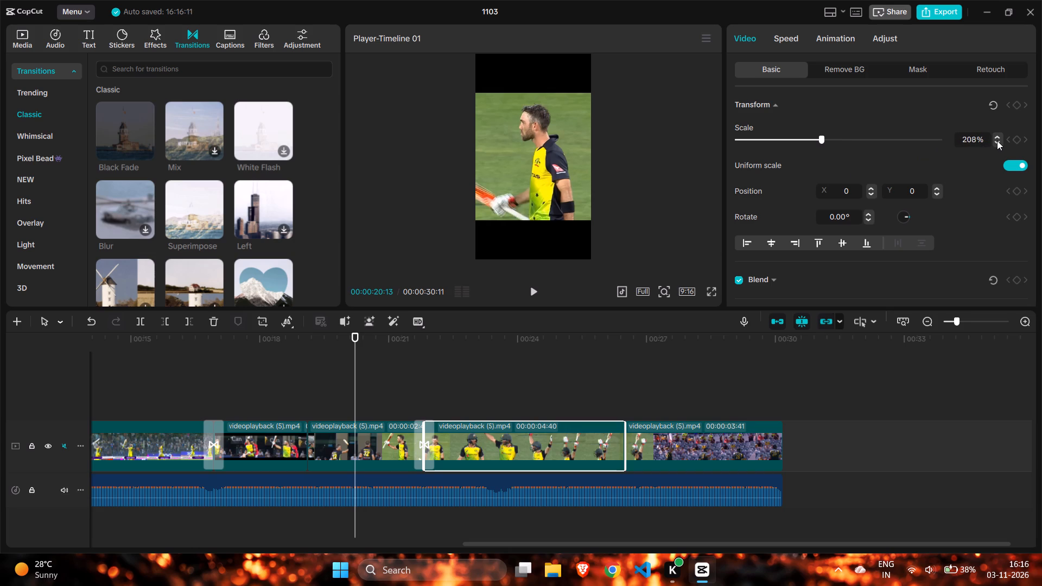
{"action": "double_click", "coordinate": [997, 141]}
{"action": "triple_click", "coordinate": [997, 141]}
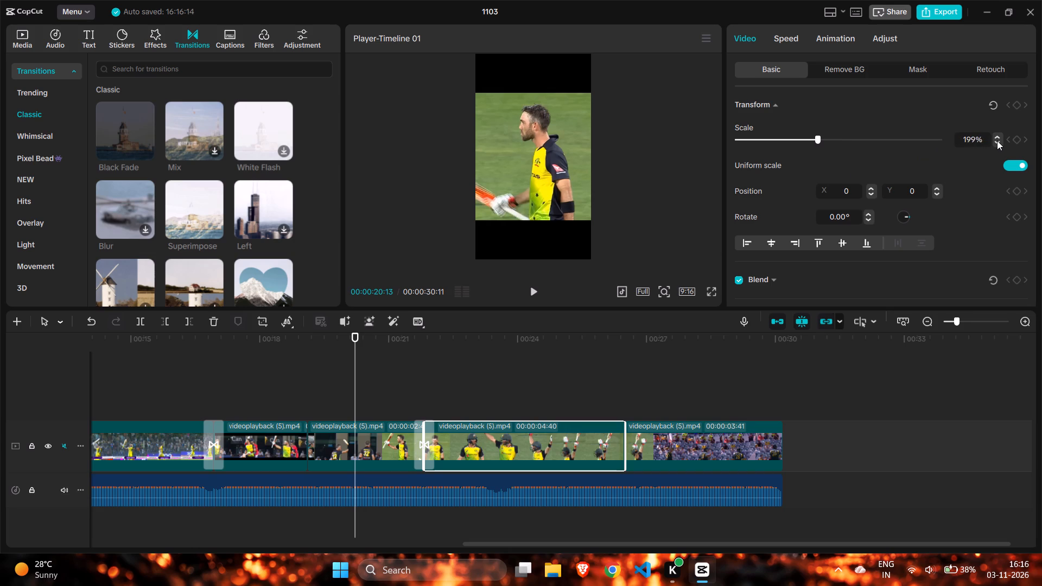
{"action": "left_click", "coordinate": [997, 141]}
Set the scale of the fourth and last videoplayback (5) clip, the one with the crowd, to 196%.
{"action": "left_click_drag", "start_coordinate": [355, 379], "coordinate": [417, 377]}
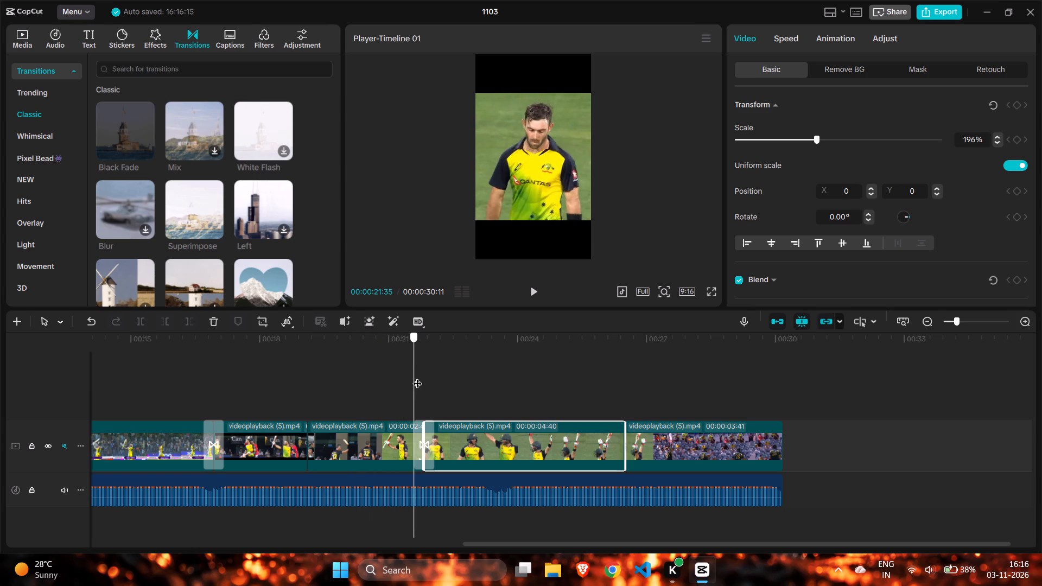
{"action": "left_click_drag", "start_coordinate": [417, 377], "coordinate": [592, 390]}
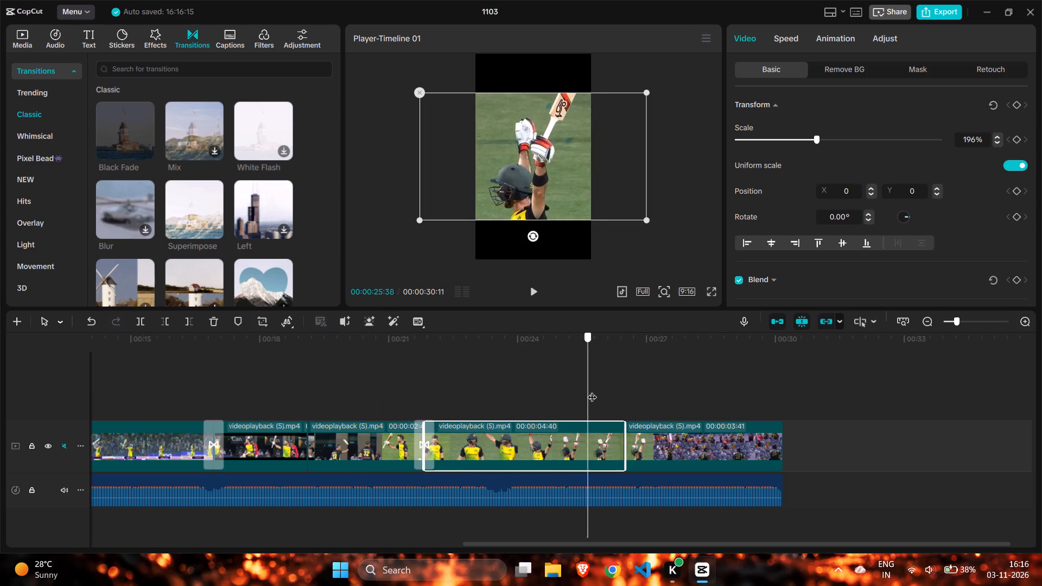
{"action": "left_click_drag", "start_coordinate": [592, 390], "coordinate": [662, 399]}
{"action": "left_click", "coordinate": [669, 445]}
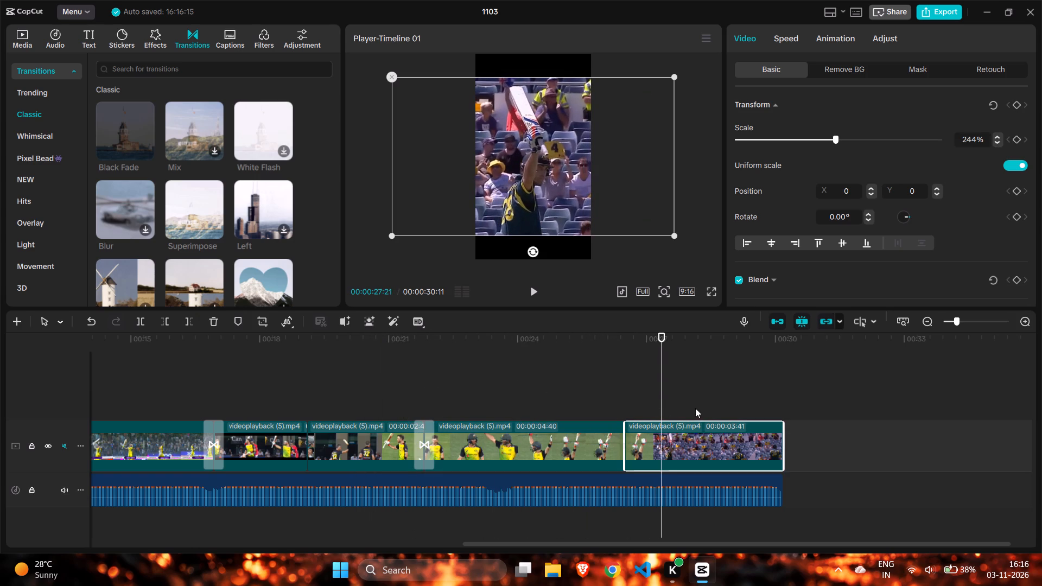
{"action": "left_click", "coordinate": [993, 142]}
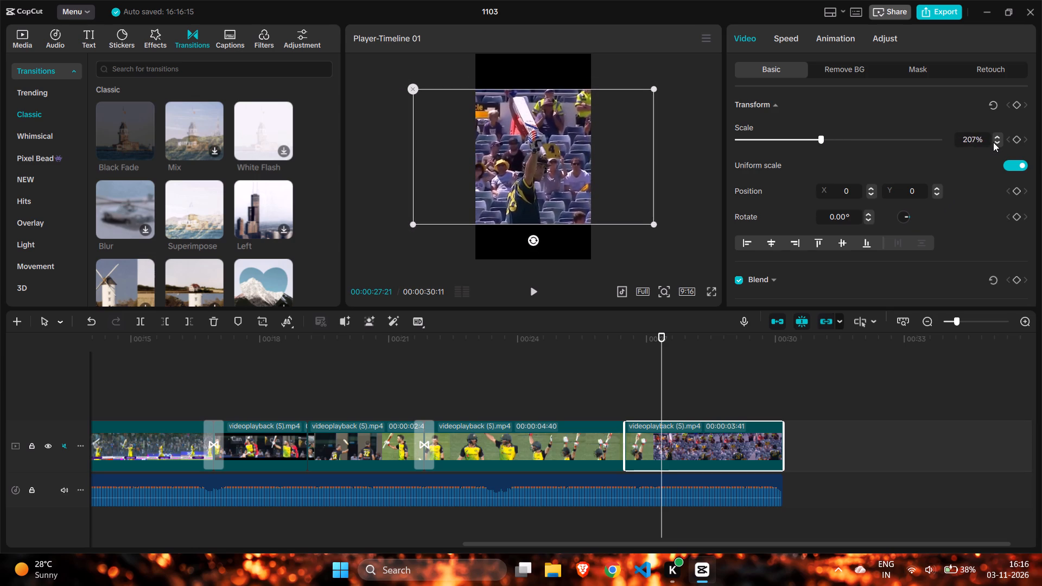
{"action": "left_click", "coordinate": [996, 138]}
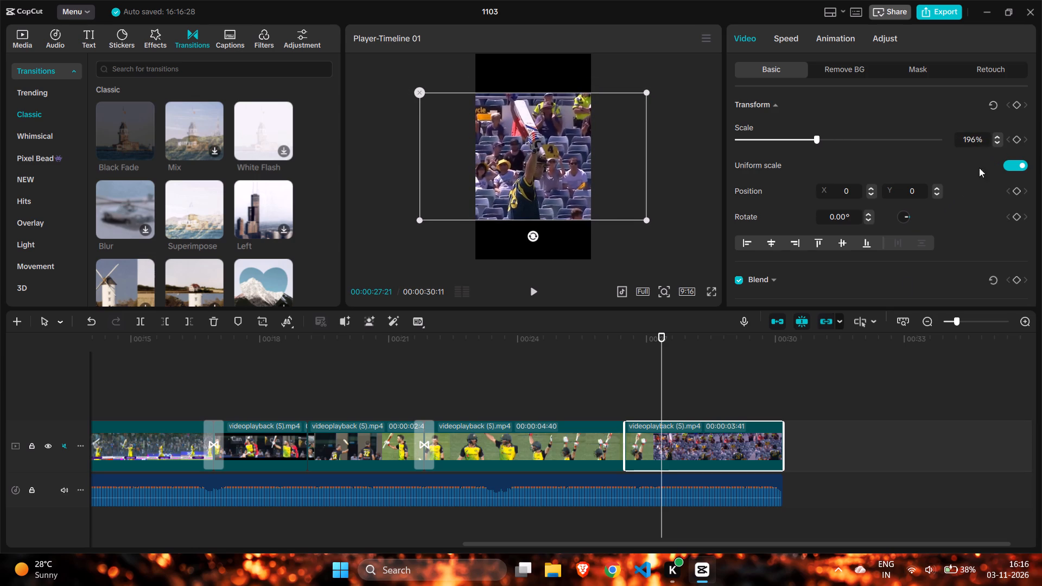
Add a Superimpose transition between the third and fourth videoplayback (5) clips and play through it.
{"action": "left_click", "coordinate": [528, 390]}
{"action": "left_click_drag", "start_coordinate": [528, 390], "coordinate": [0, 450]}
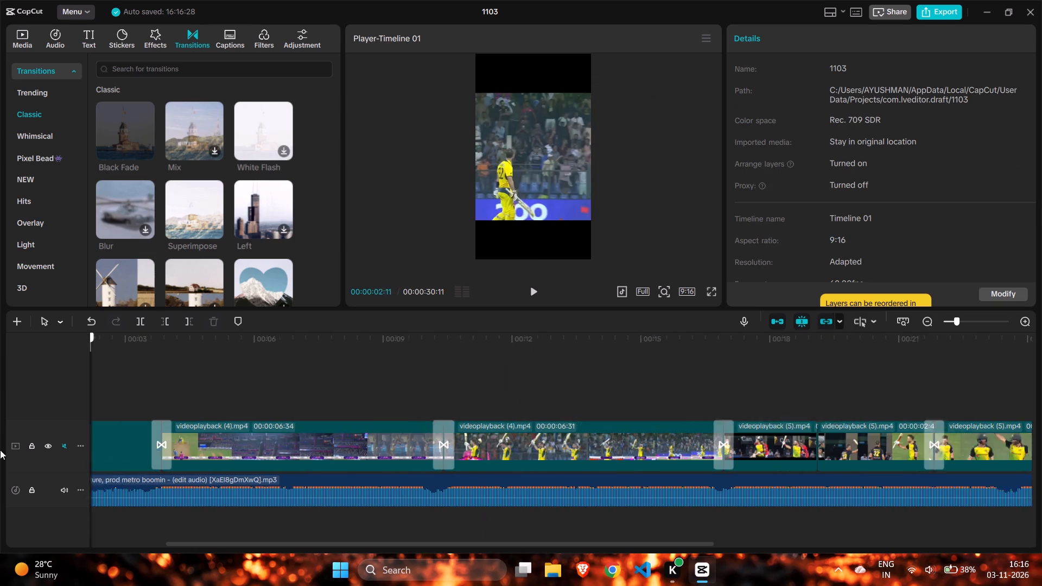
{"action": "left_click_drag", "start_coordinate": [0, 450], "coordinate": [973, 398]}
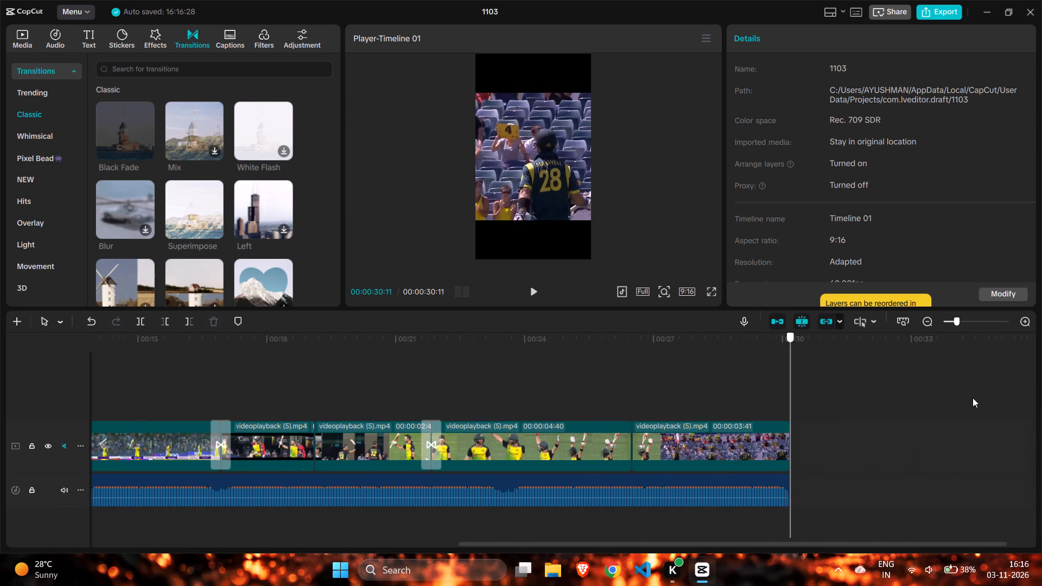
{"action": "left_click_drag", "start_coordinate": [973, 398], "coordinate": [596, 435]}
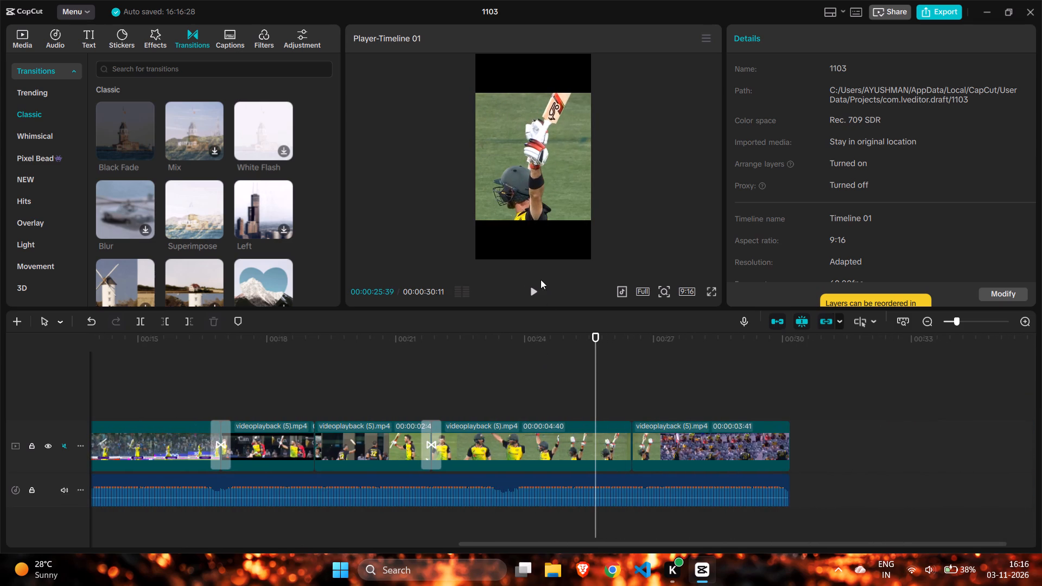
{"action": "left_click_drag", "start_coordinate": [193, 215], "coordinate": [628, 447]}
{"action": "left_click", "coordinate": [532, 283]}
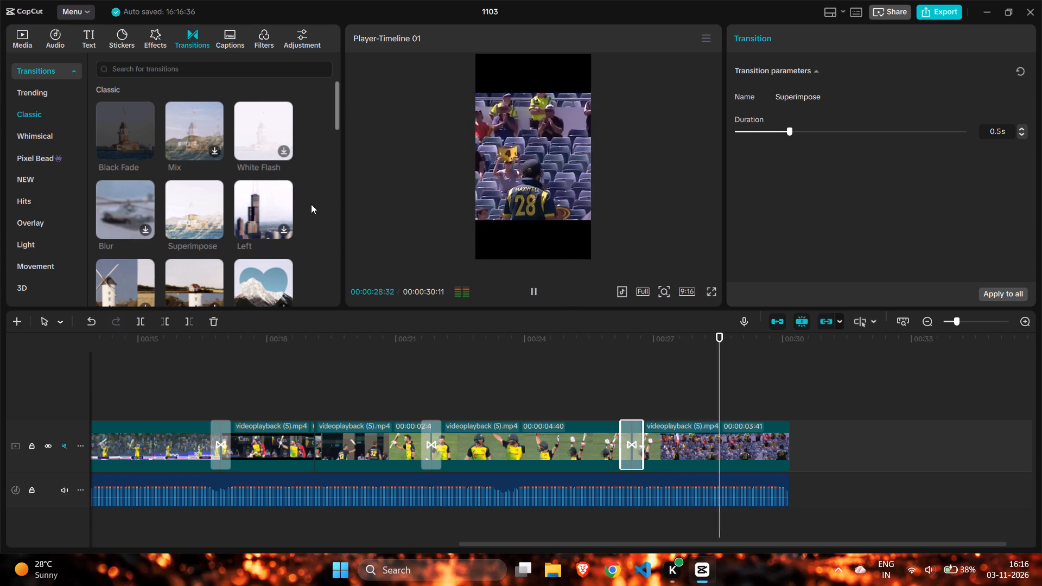
Replace the transition between the third and fourth videoplayback (5) clips with Black Fade and play through it.
{"action": "left_click_drag", "start_coordinate": [125, 112], "coordinate": [598, 440]}
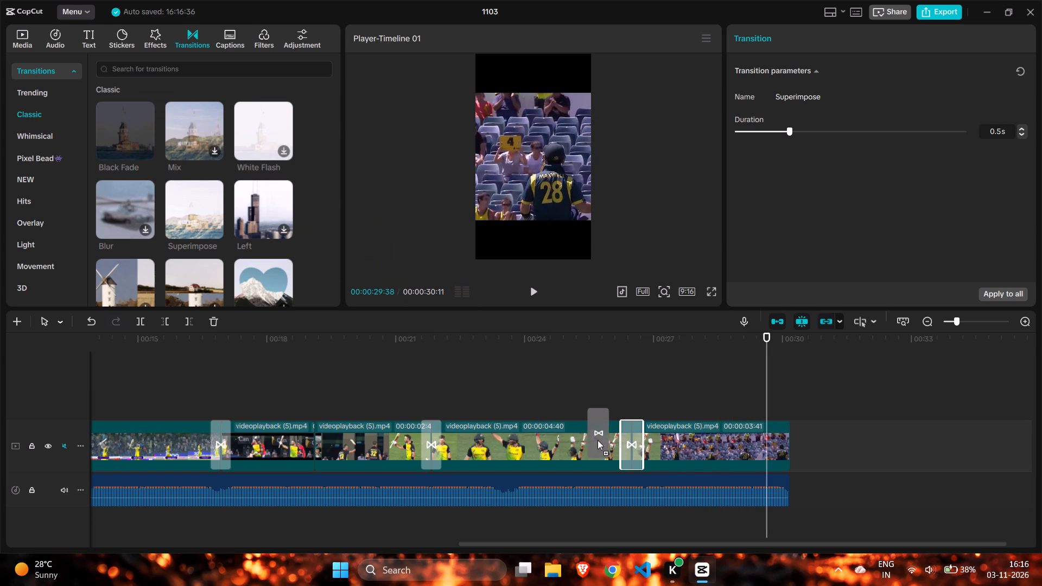
{"action": "left_click_drag", "start_coordinate": [598, 440], "coordinate": [633, 448]}
{"action": "left_click", "coordinate": [586, 390]}
{"action": "left_click", "coordinate": [528, 292]}
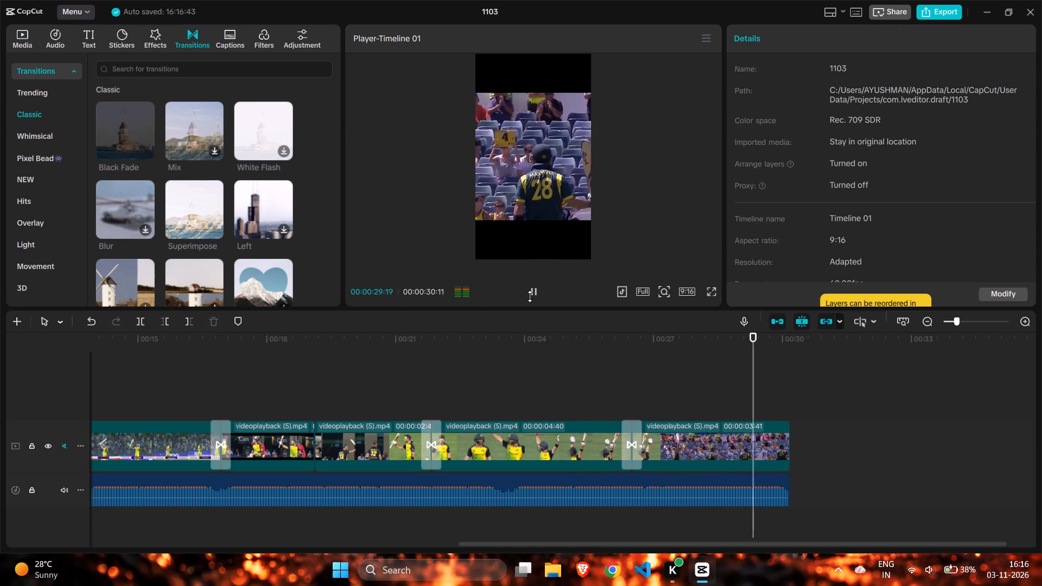
Apply the basic Fade Out exit animation to the last videoplayback (5) clip.
{"action": "left_click", "coordinate": [677, 443]}
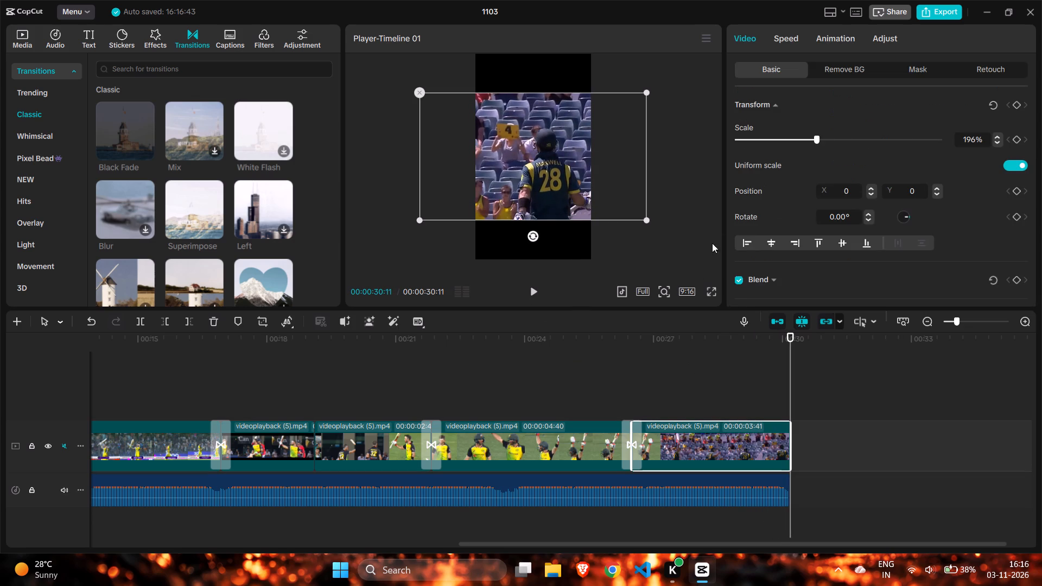
{"action": "left_click", "coordinate": [833, 49]}
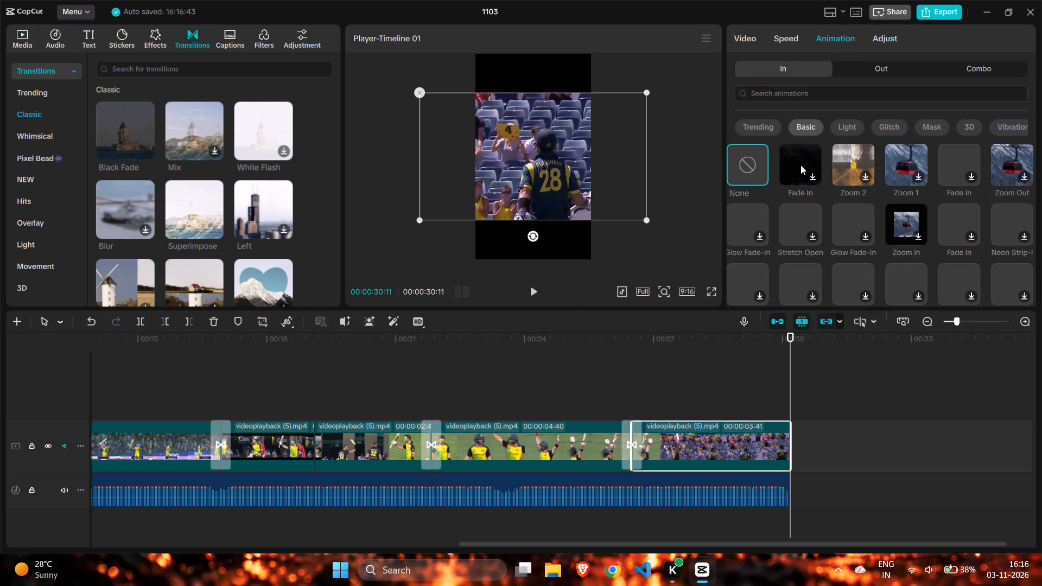
{"action": "left_click", "coordinate": [834, 66]}
{"action": "left_click", "coordinate": [797, 155]}
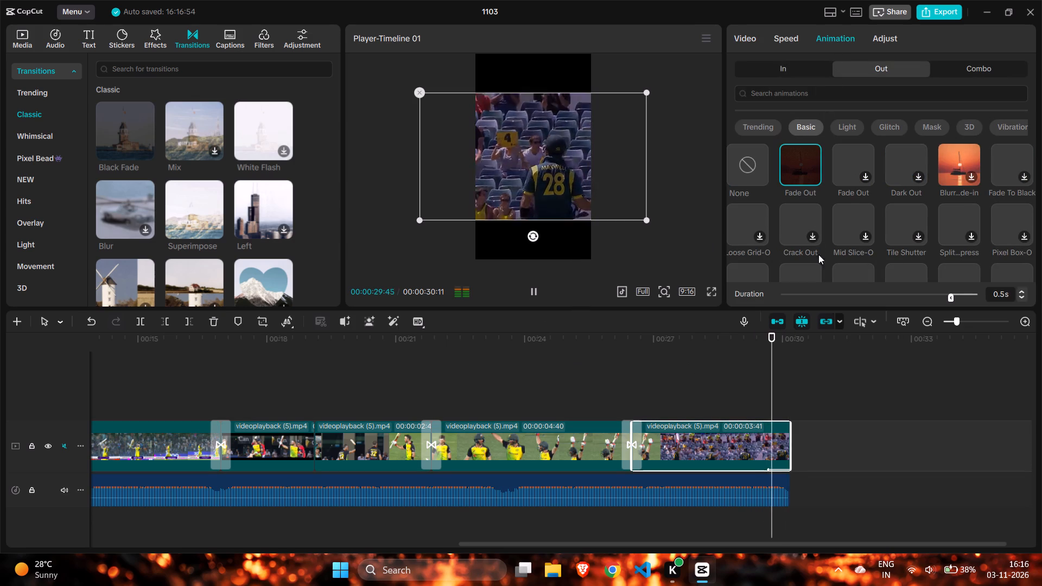
Add a short fade-out at the end of the mask off music and play back the ending.
{"action": "left_click", "coordinate": [738, 479]}
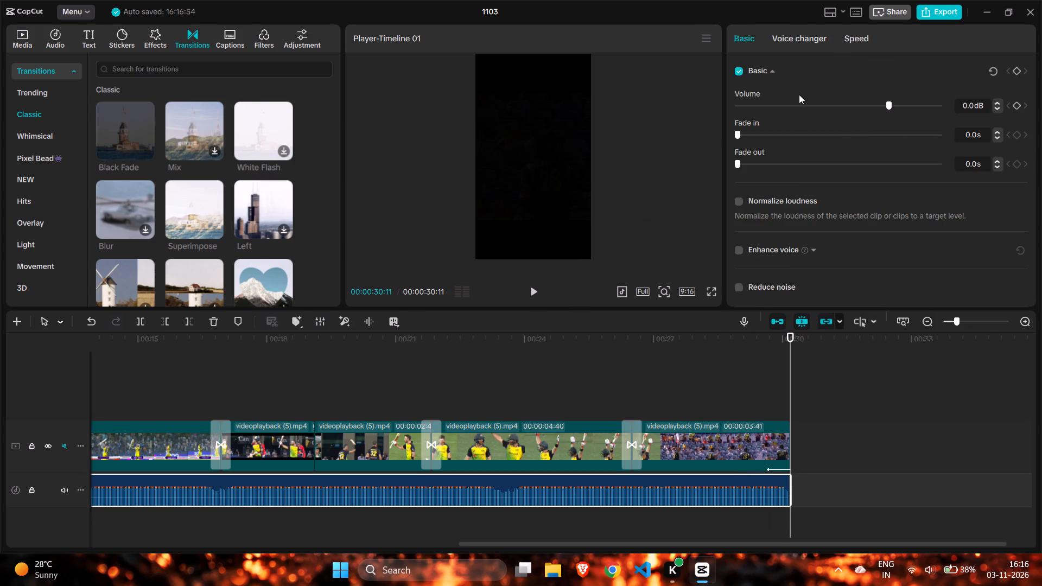
{"action": "triple_click", "coordinate": [999, 163]}
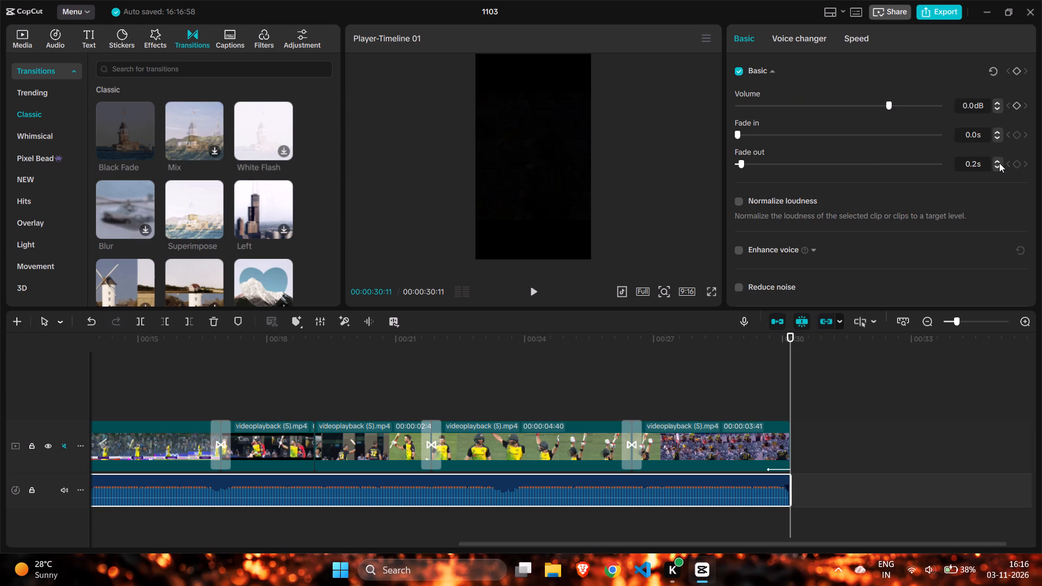
{"action": "double_click", "coordinate": [999, 163]}
{"action": "left_click", "coordinate": [672, 361]}
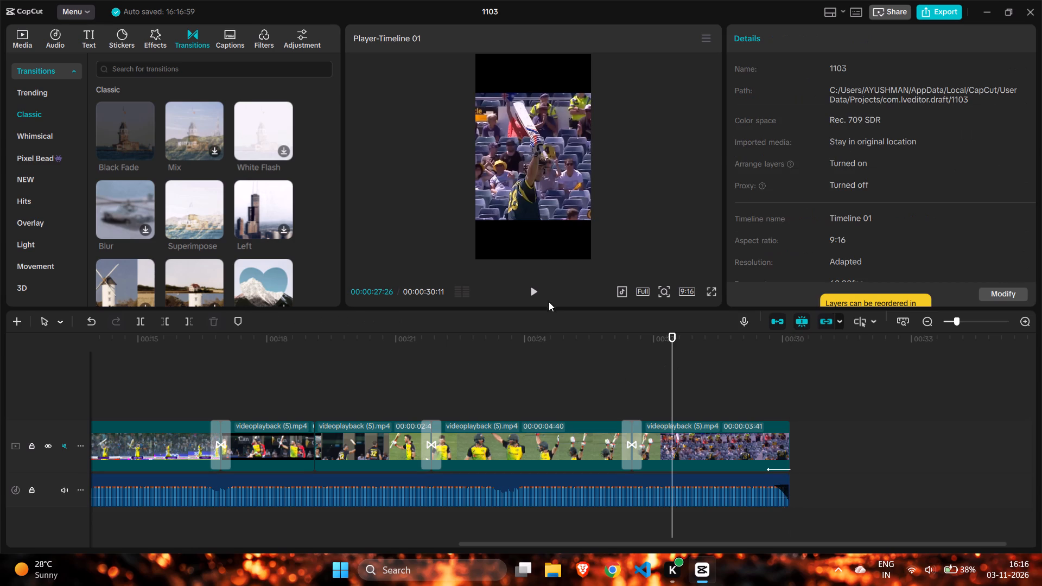
{"action": "left_click", "coordinate": [537, 296]}
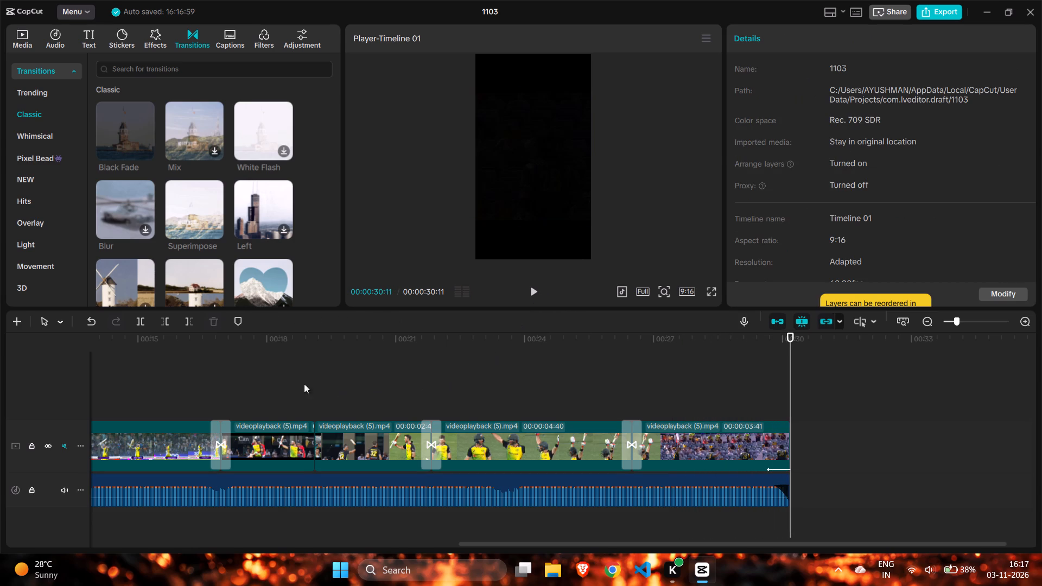
Play back the whole edit from the beginning to the faded ending.
{"action": "left_click", "coordinate": [214, 355]}
{"action": "left_click_drag", "start_coordinate": [214, 355], "coordinate": [0, 397]}
{"action": "left_click", "coordinate": [539, 300]}
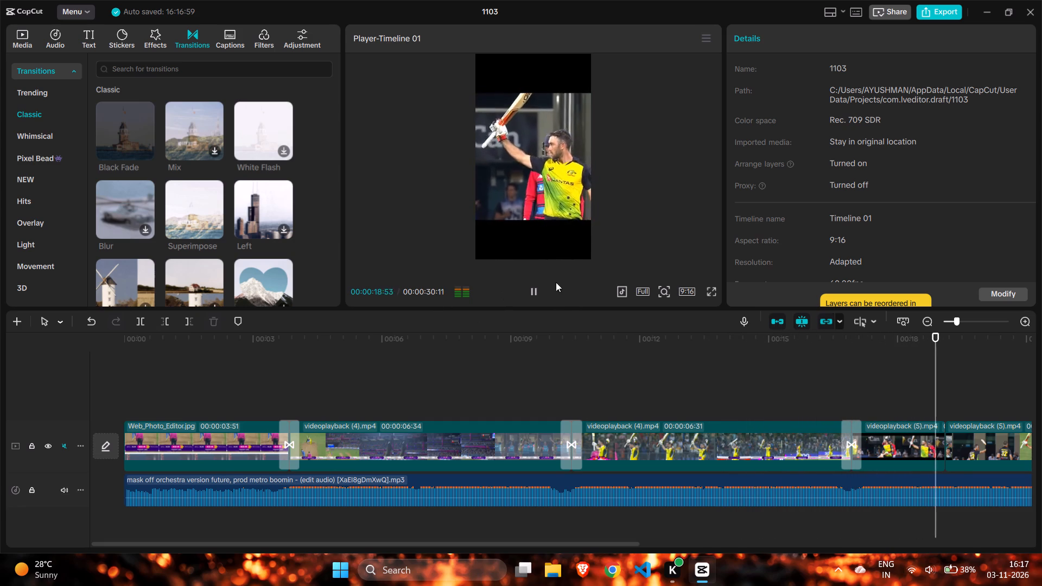
{"action": "left_click", "coordinate": [535, 292]}
{"action": "left_click", "coordinate": [535, 292]}
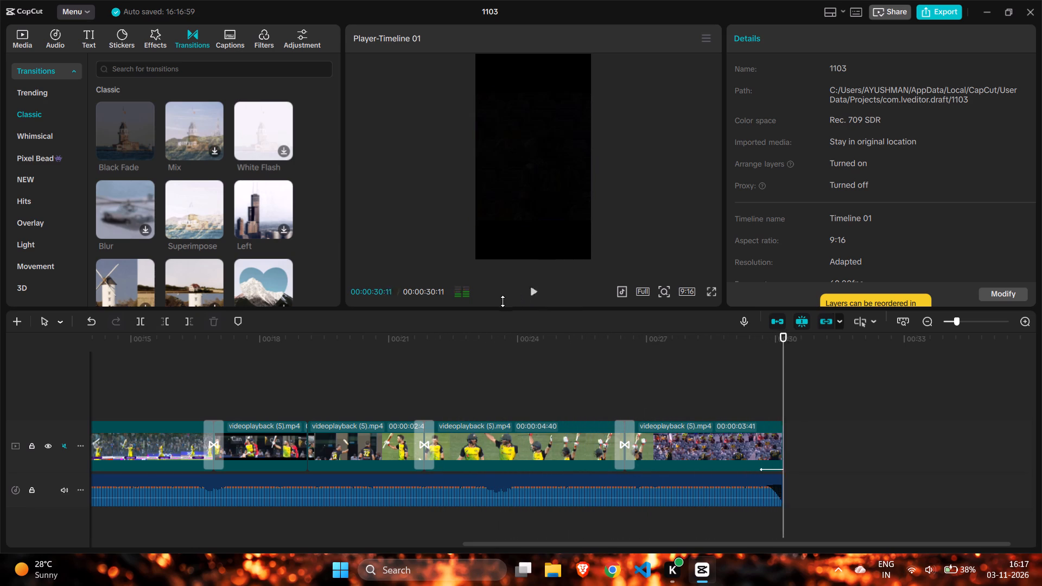
Replay the opening from the start of the timeline through the first transition into the first videoplayback (4) clip.
{"action": "left_click", "coordinate": [71, 364]}
{"action": "left_click", "coordinate": [121, 358]}
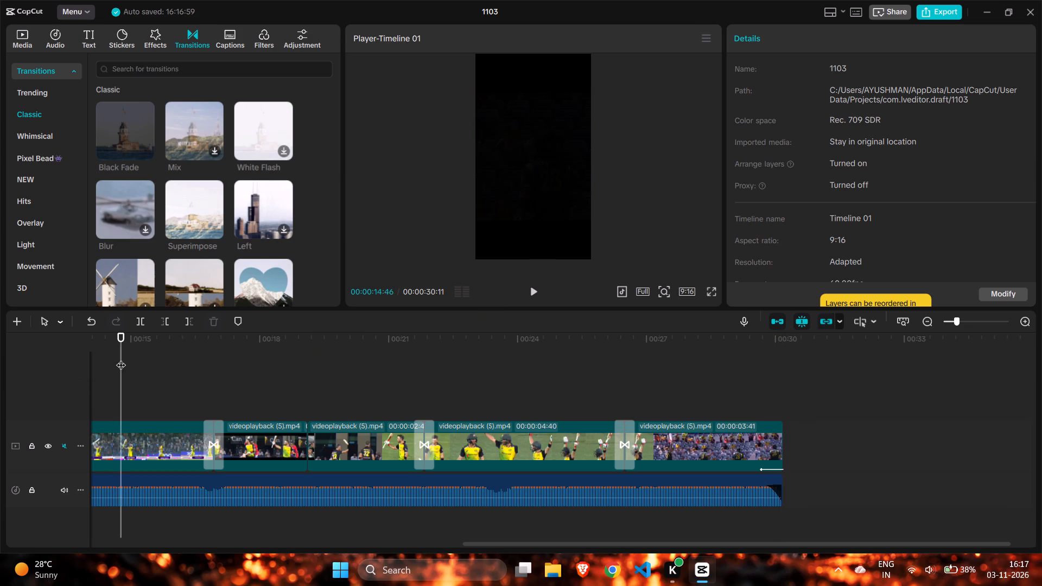
{"action": "left_click_drag", "start_coordinate": [121, 358], "coordinate": [62, 376]}
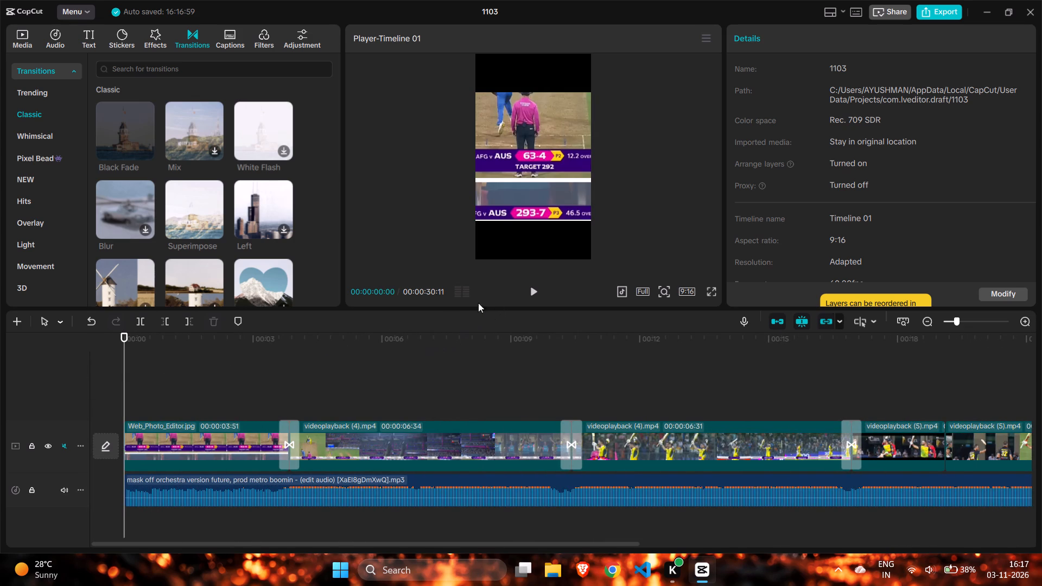
{"action": "left_click", "coordinate": [528, 288]}
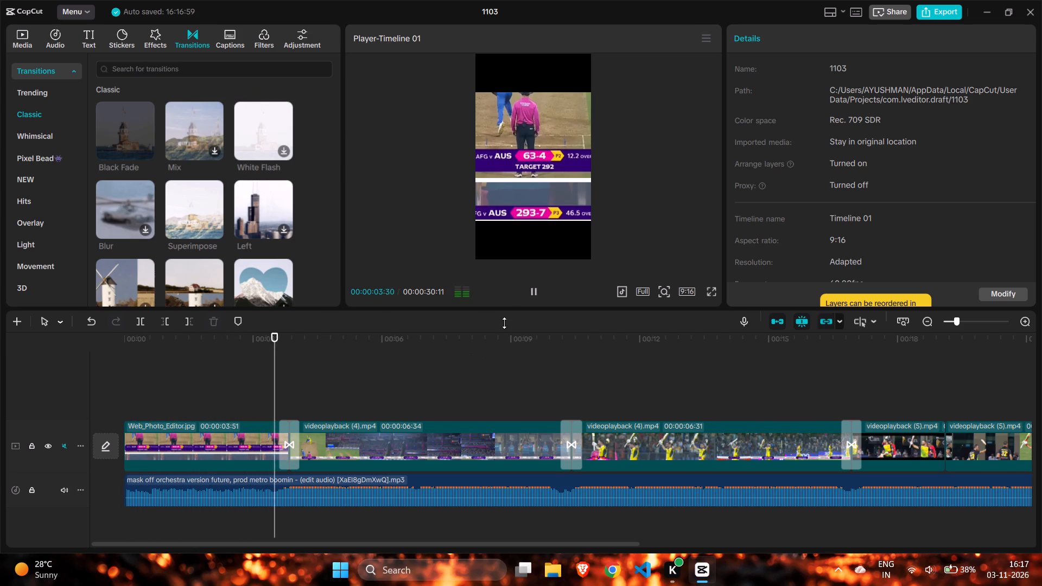
{"action": "left_click", "coordinate": [537, 292]}
Search the filter library for bokeh, reusing the recent search, and clear the search.
{"action": "left_click", "coordinate": [256, 38]}
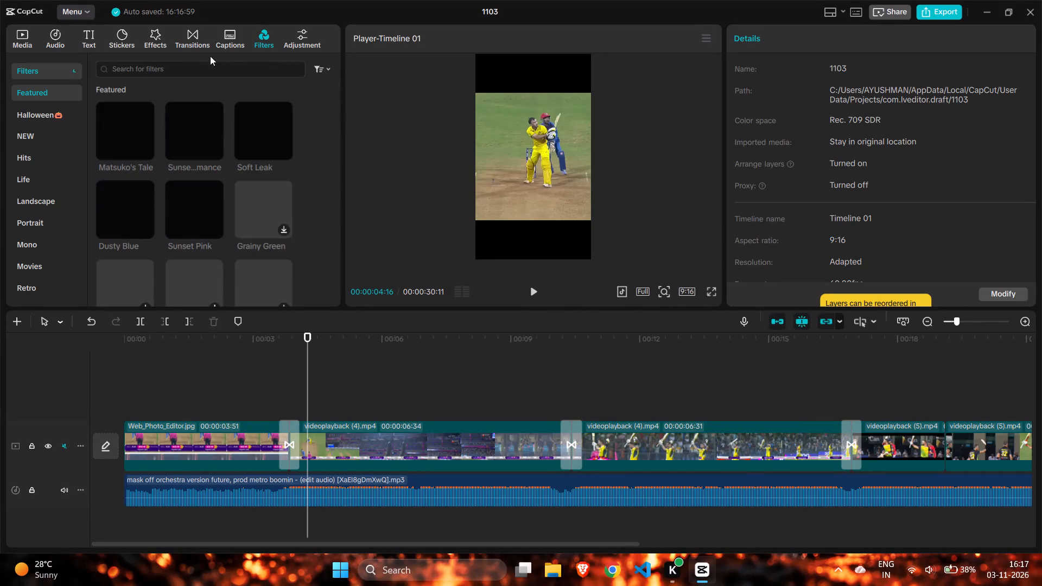
{"action": "scroll", "coordinate": [48, 90], "scroll_direction": "up", "scroll_amount": 2}
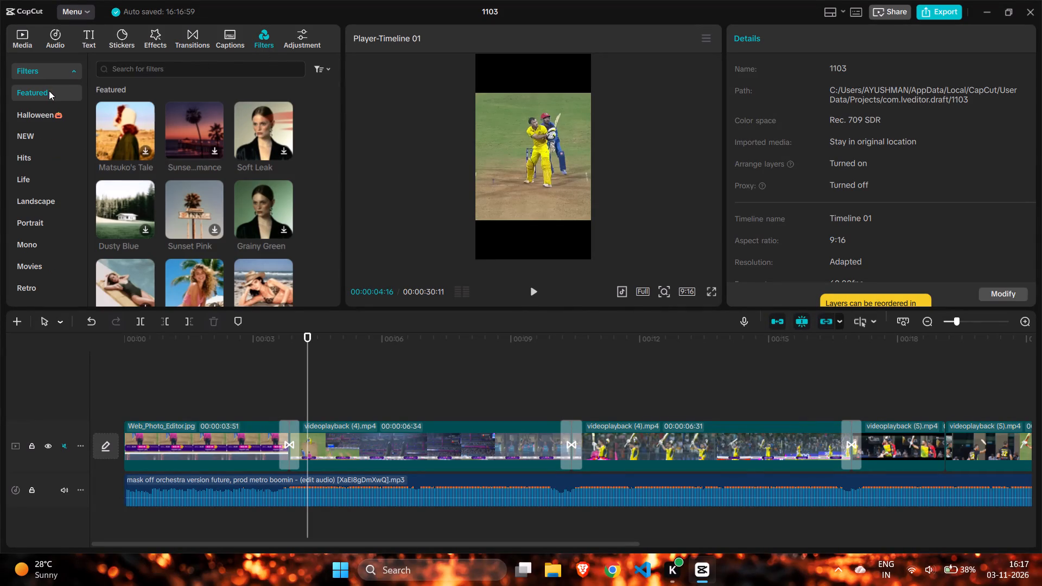
{"action": "left_click", "coordinate": [42, 74]}
{"action": "left_click", "coordinate": [42, 75]}
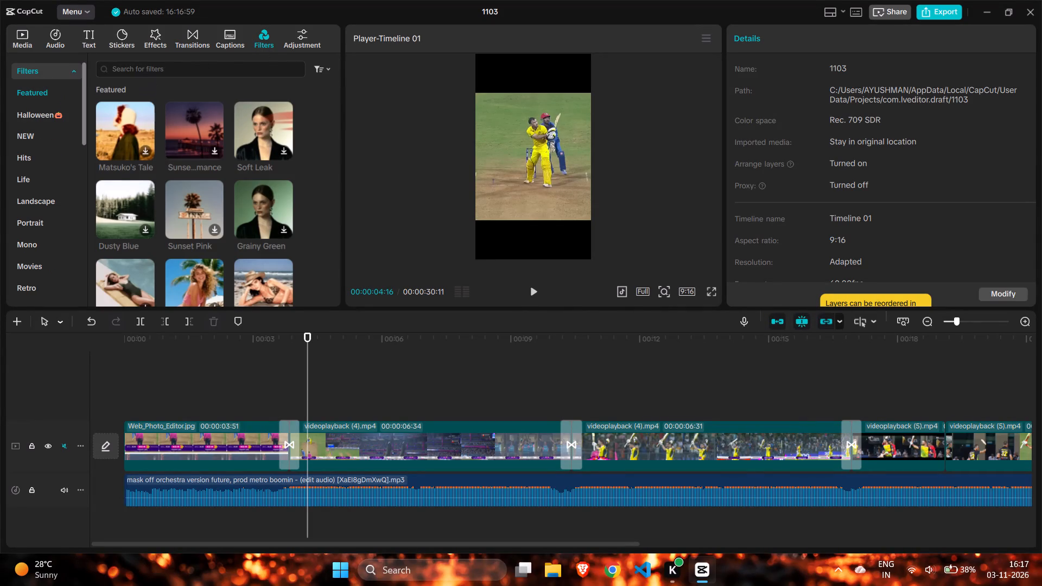
{"action": "left_click", "coordinate": [158, 67]}
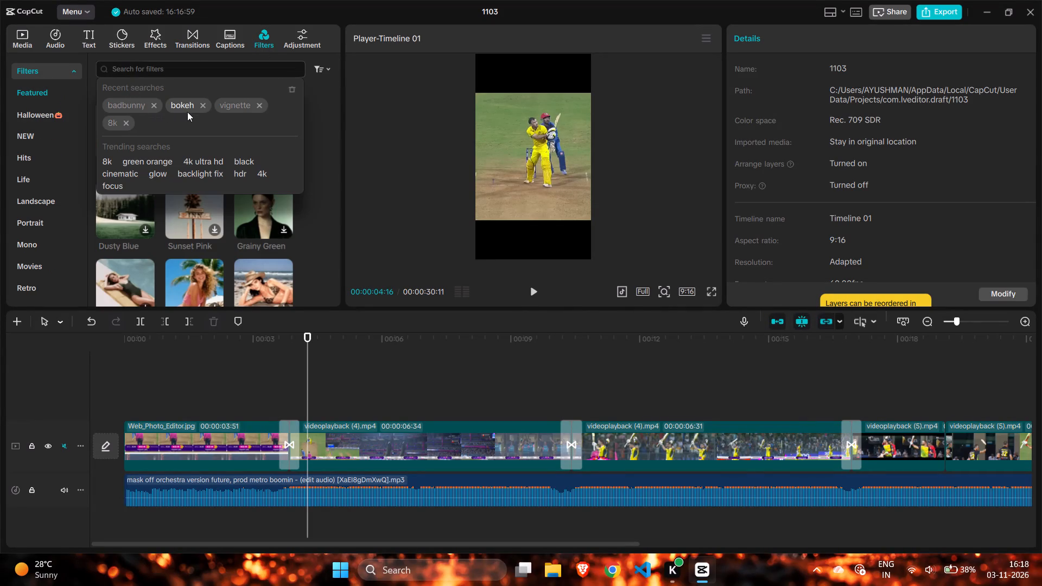
{"action": "left_click", "coordinate": [186, 106]}
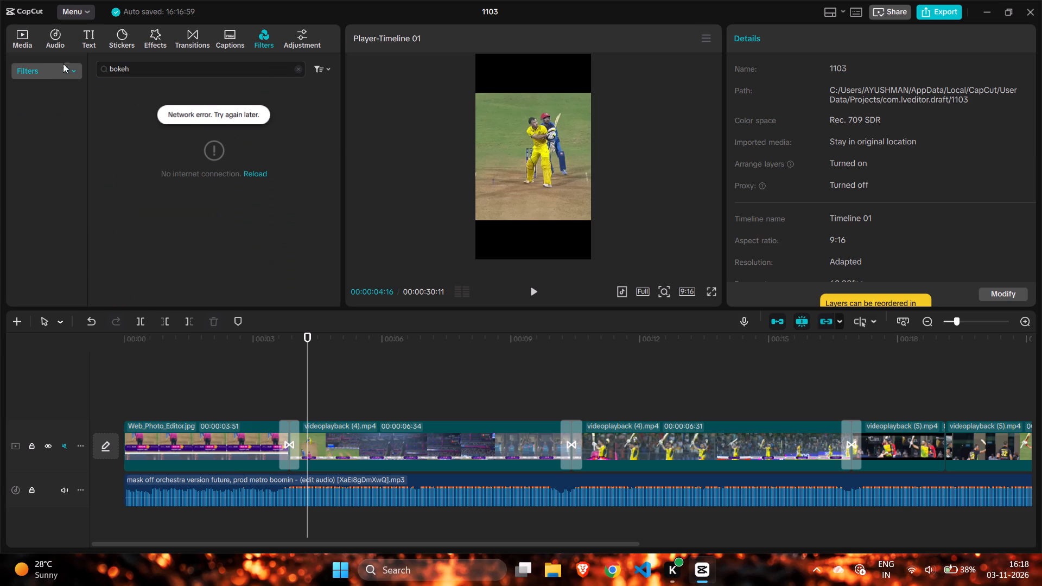
{"action": "left_click", "coordinate": [300, 68]}
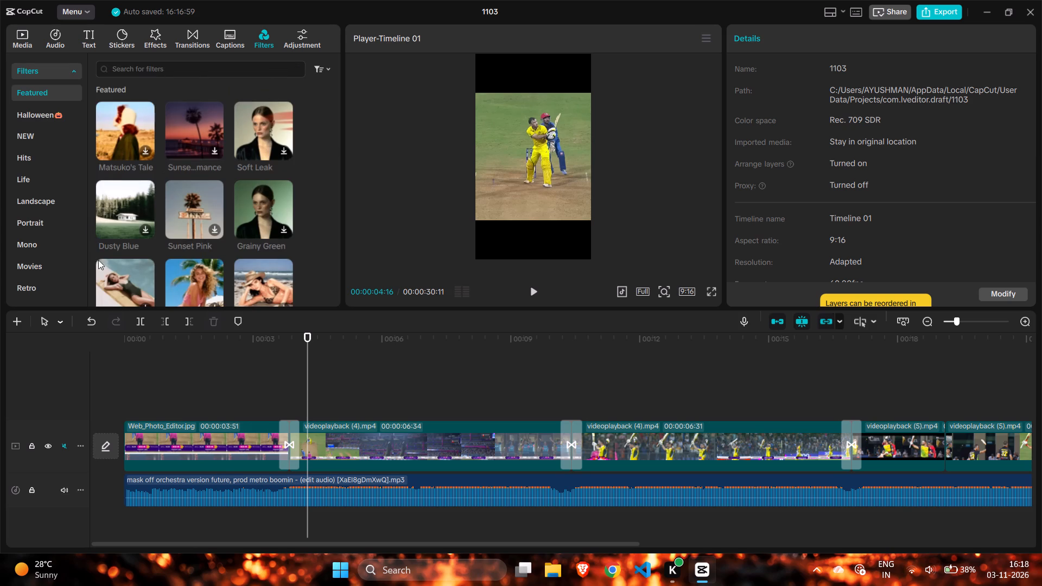
Restart the Wi-Fi and reconnect the computer to the HU-INTERNET network.
{"action": "left_click", "coordinate": [945, 585]}
{"action": "left_click", "coordinate": [847, 325]}
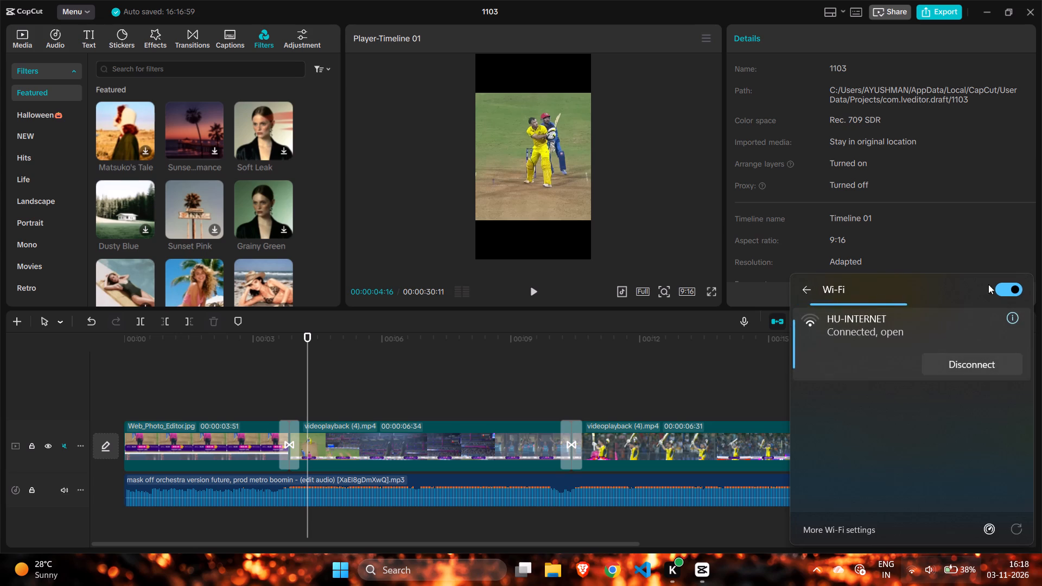
{"action": "double_click", "coordinate": [1004, 293]}
{"action": "left_click", "coordinate": [1005, 294]}
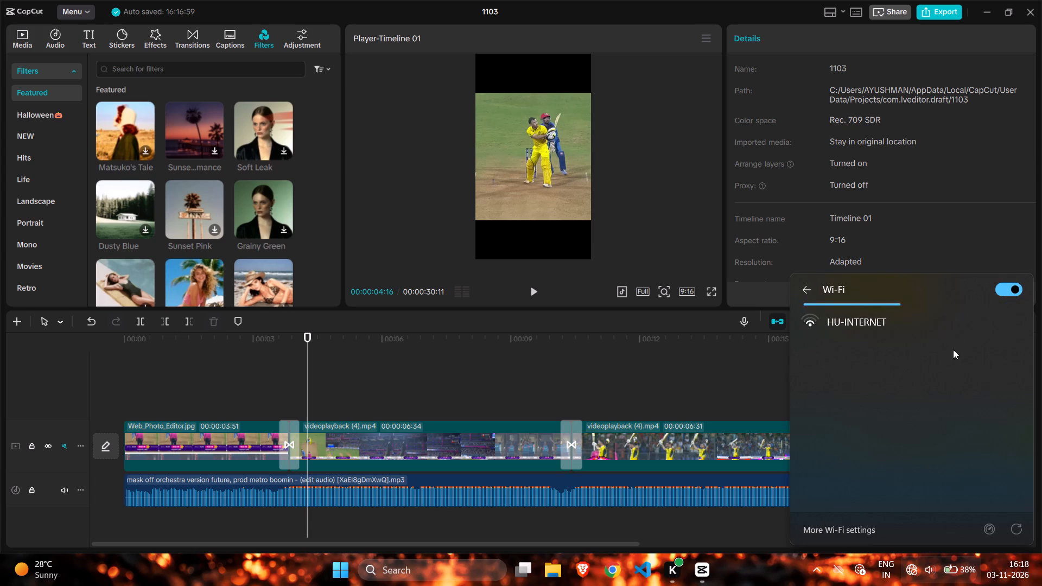
{"action": "left_click", "coordinate": [861, 334]}
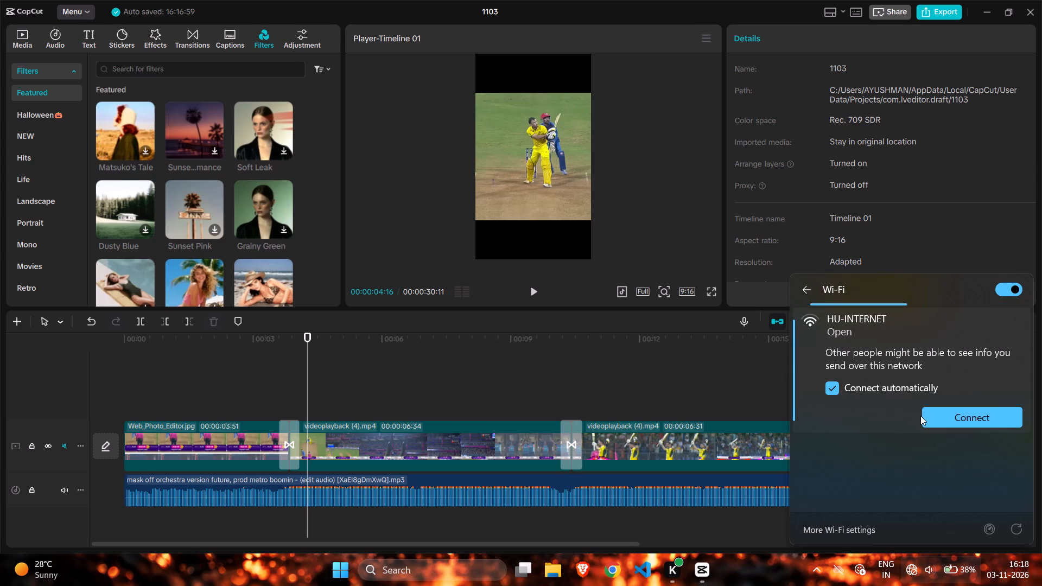
{"action": "left_click", "coordinate": [920, 416]}
{"action": "left_click", "coordinate": [929, 416]}
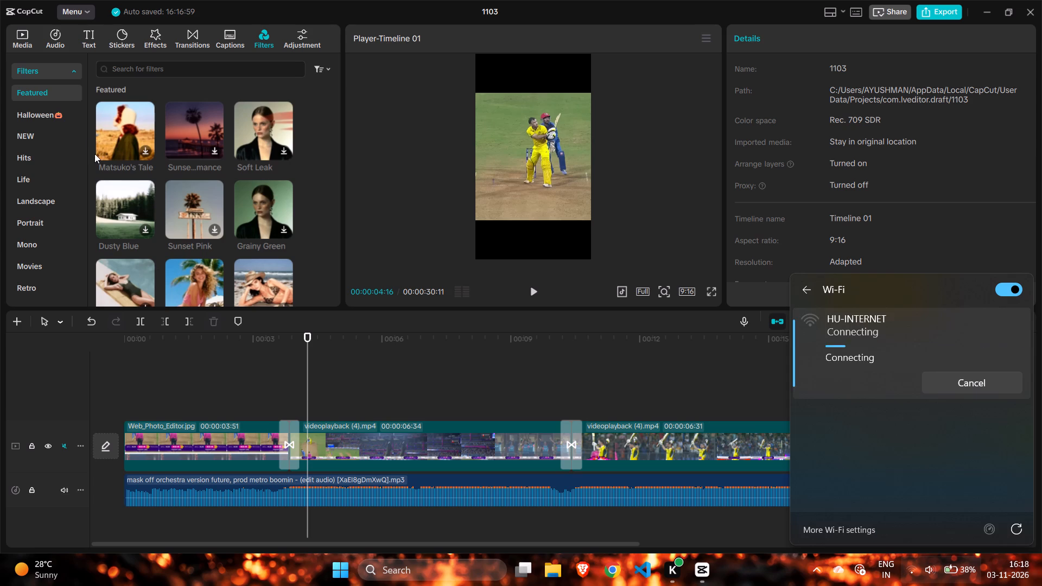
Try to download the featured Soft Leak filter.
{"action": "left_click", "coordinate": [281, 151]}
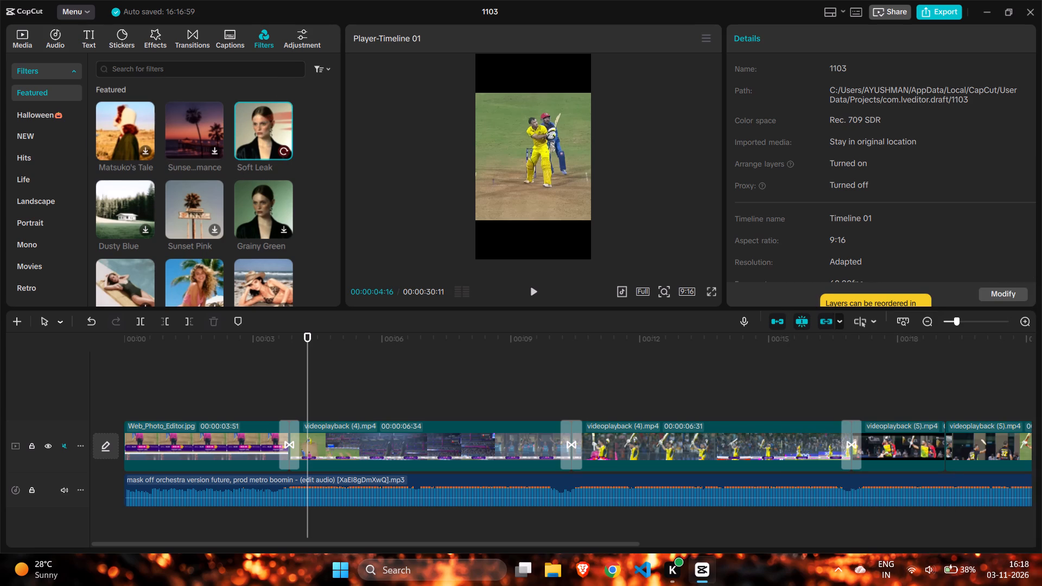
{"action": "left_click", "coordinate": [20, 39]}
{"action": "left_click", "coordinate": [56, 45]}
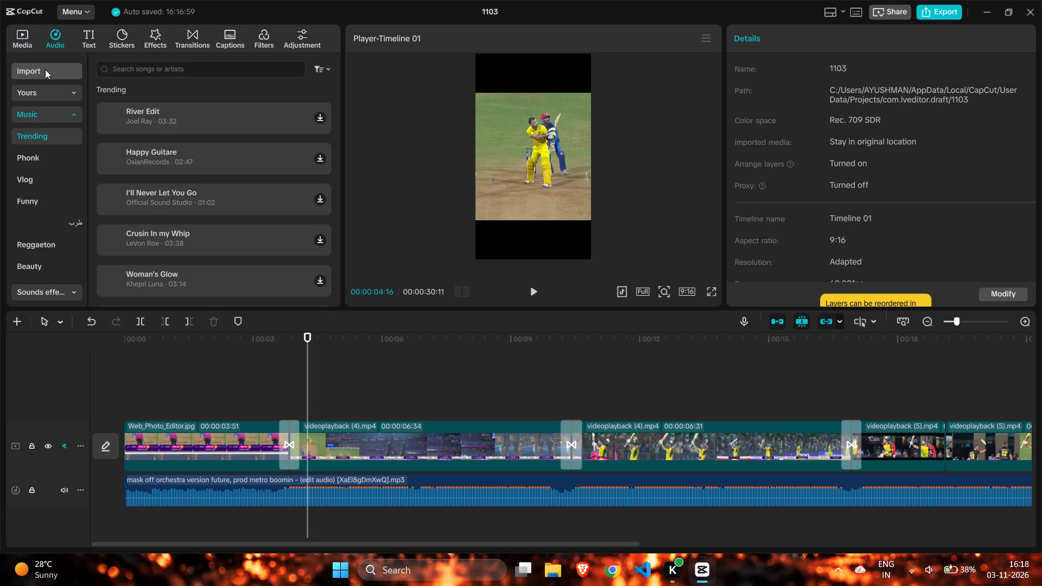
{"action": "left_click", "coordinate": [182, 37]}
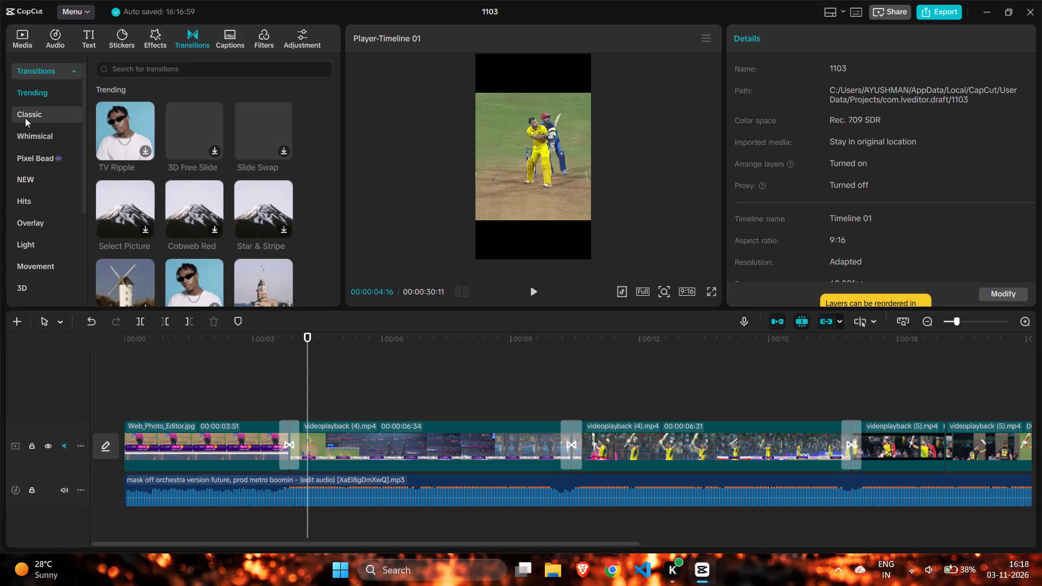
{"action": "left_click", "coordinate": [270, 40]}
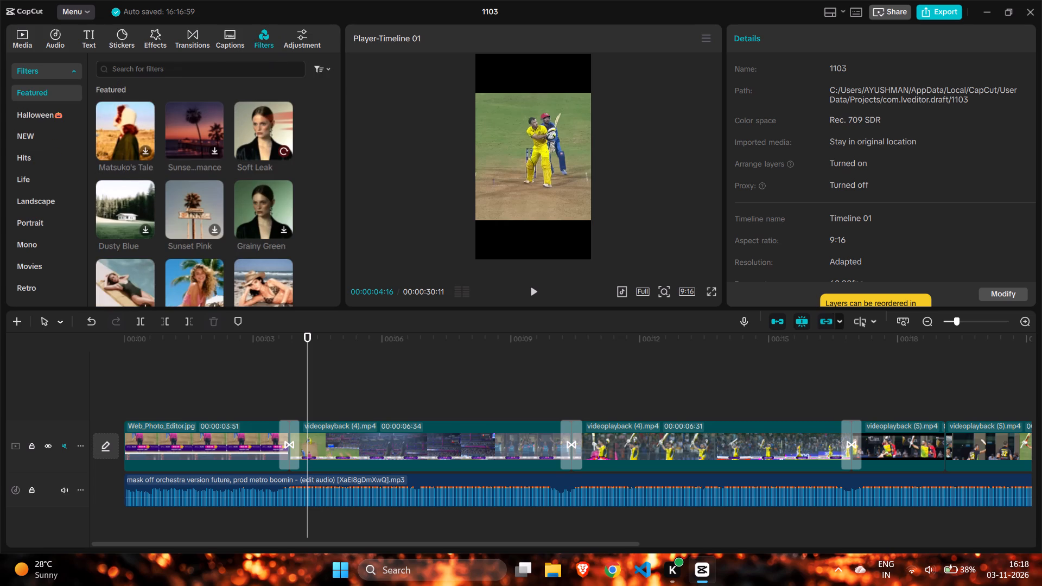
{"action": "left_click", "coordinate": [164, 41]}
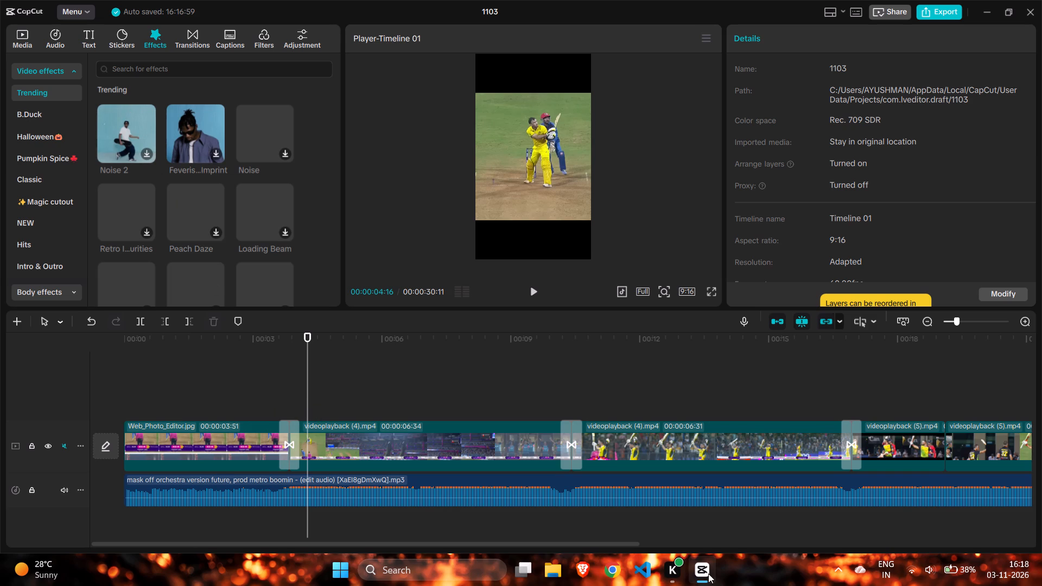
Open Google Chrome.
{"action": "left_click", "coordinate": [619, 571]}
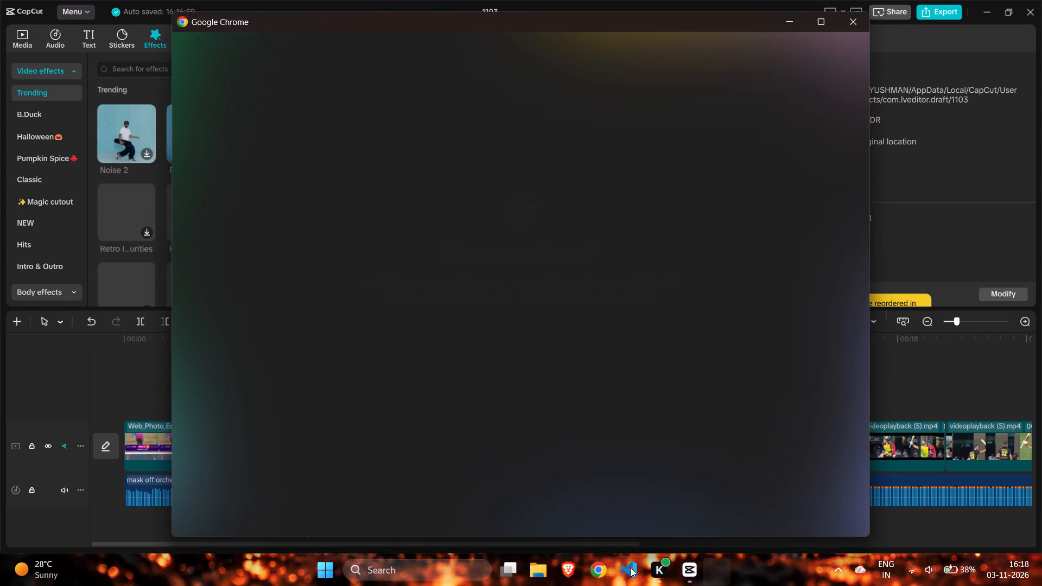